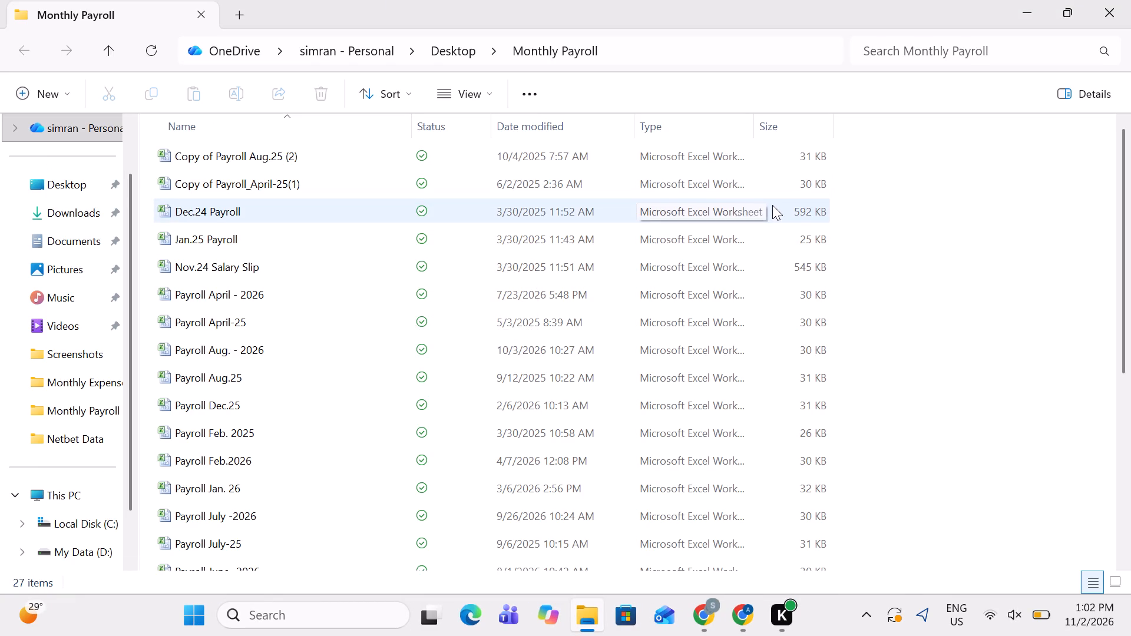
Open the Payroll Sep. 2026 workbook from the Monthly Payroll folder.
scroll(519, 299, "down", 2)
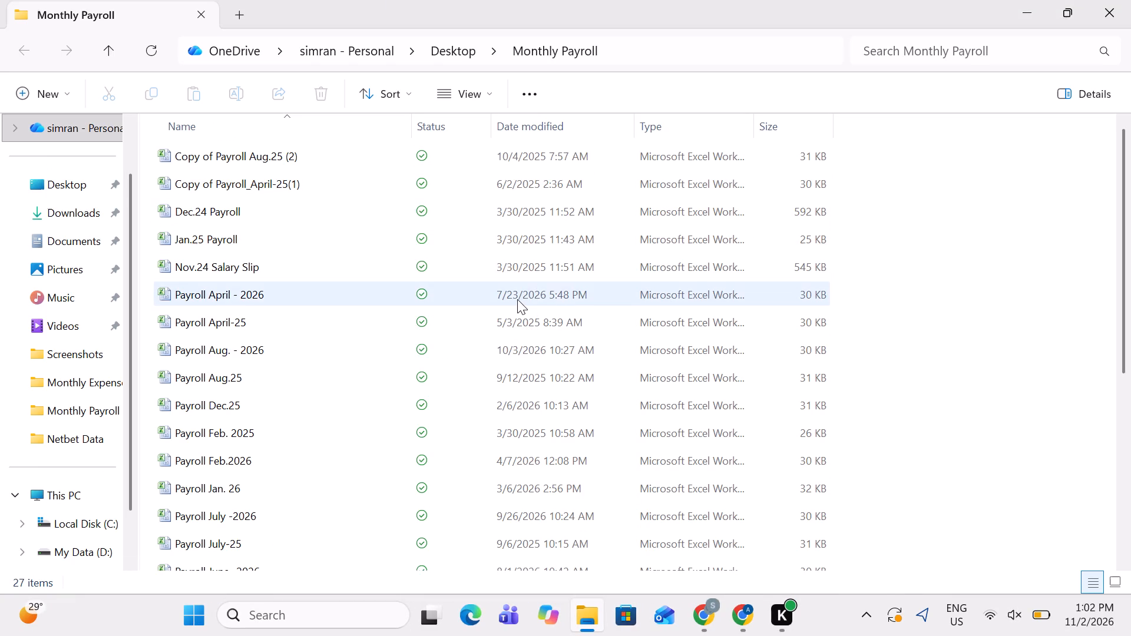
scroll(517, 299, "down", 2)
scroll(544, 317, "up", 4)
scroll(271, 322, "down", 2)
scroll(366, 407, "down", 2)
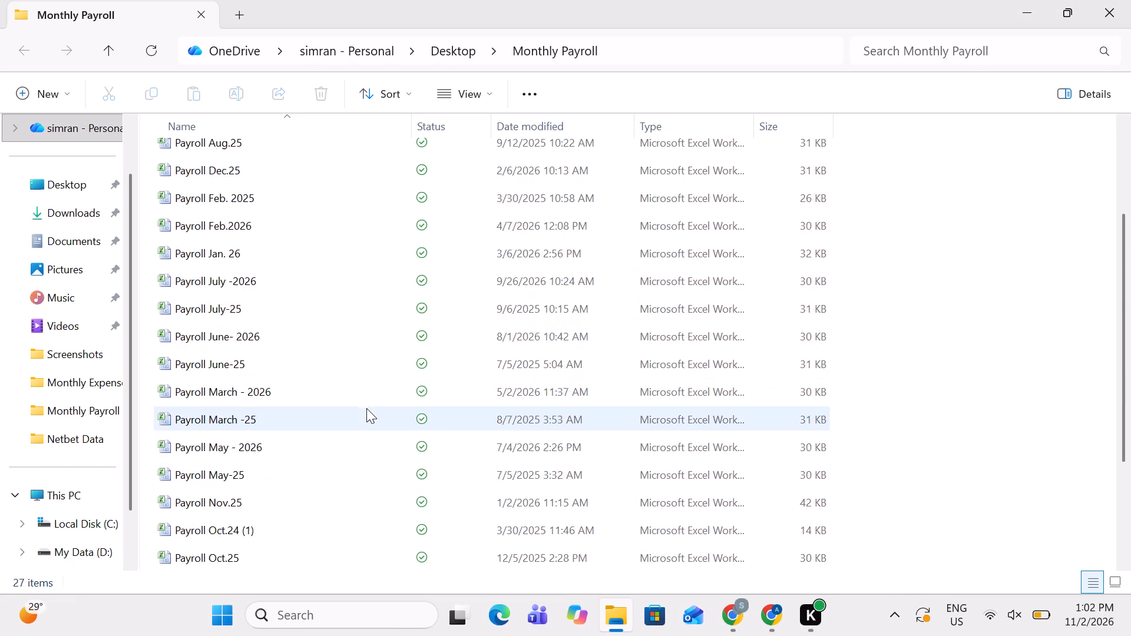
double_click(280, 505)
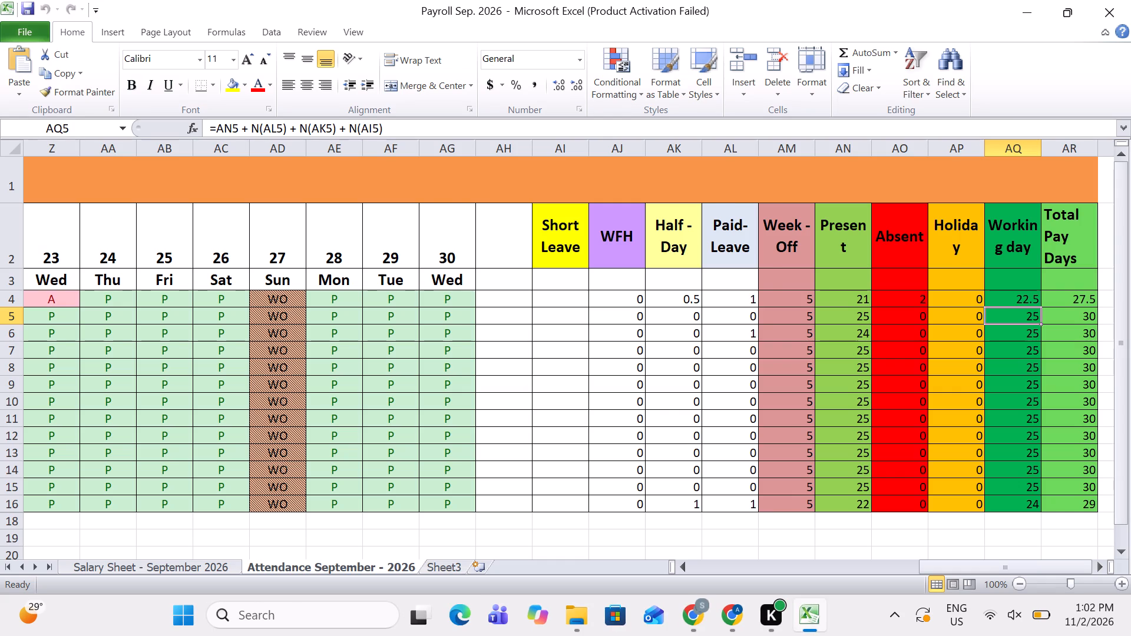
left_click(775, 108)
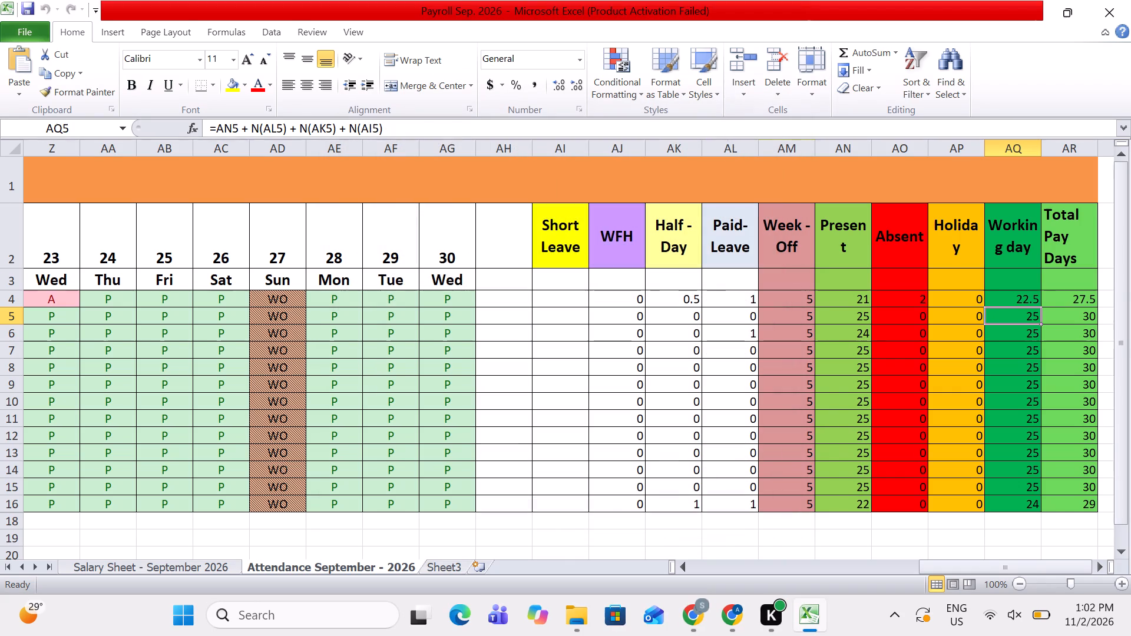
Create a new blank workbook.
left_click(24, 24)
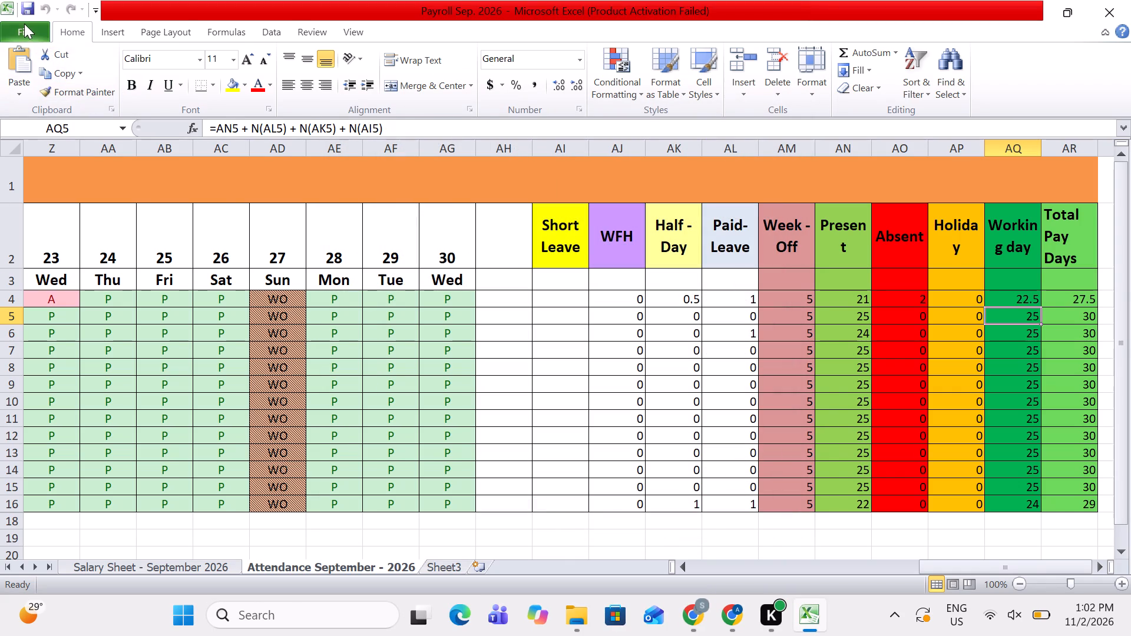
left_click(42, 208)
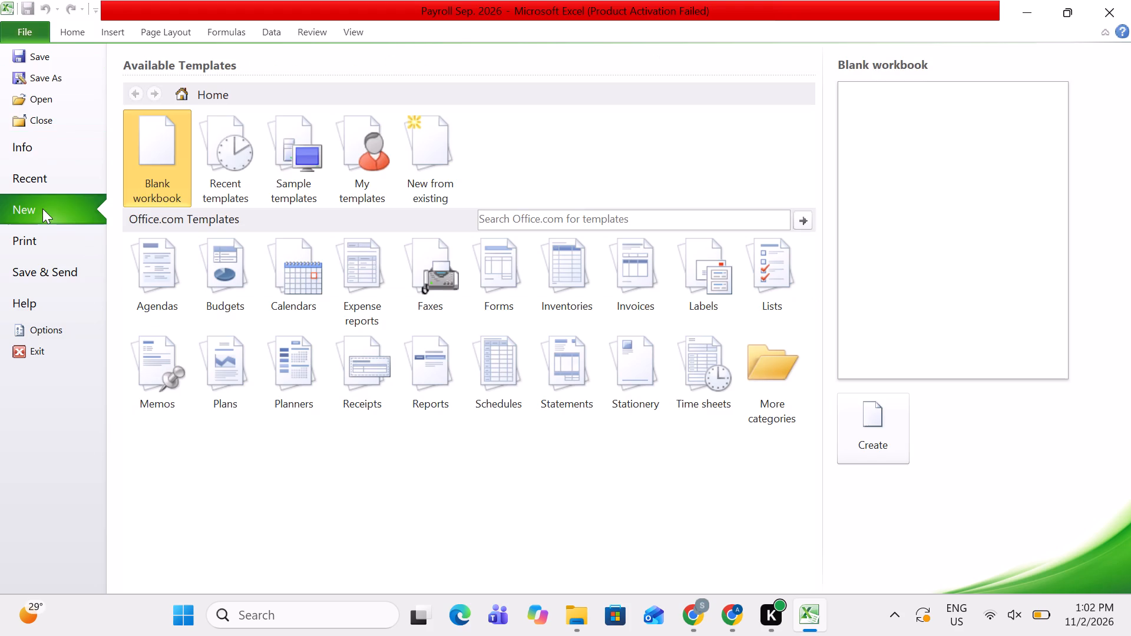
double_click(161, 145)
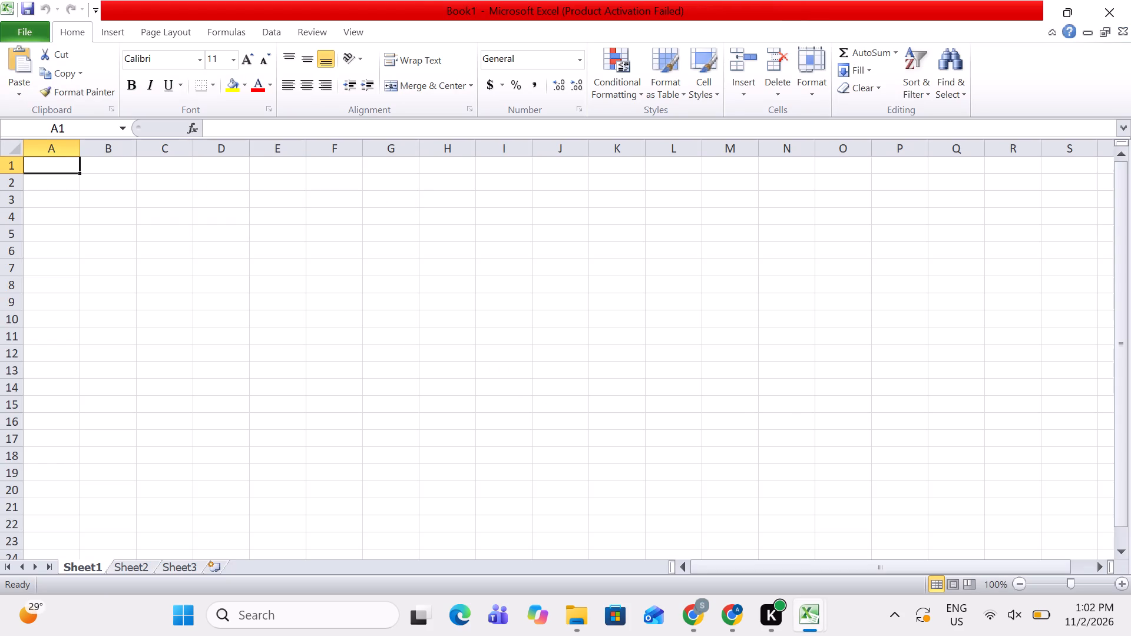
Switch back to the Payroll Sep. 2026 workbook and copy the entire table on the Salary Sheet - September 2026 sheet.
key("alt+Tab")
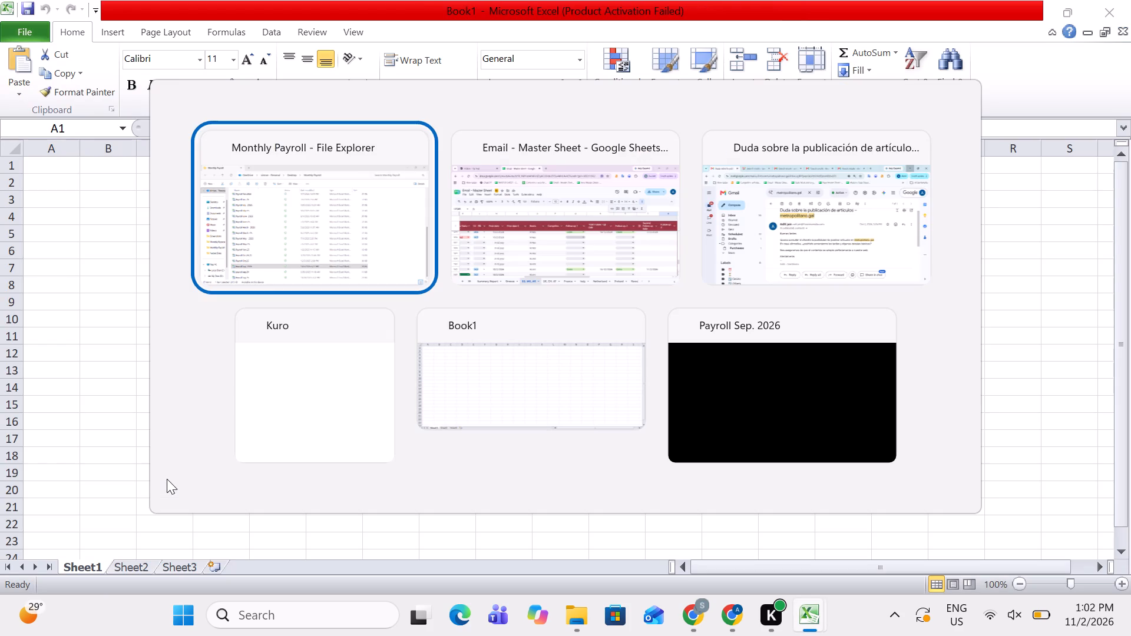
key("alt+Tab")
key("alt+Tab")
key("alt+Tab")
key("alt+Tab")
key("alt+Tab")
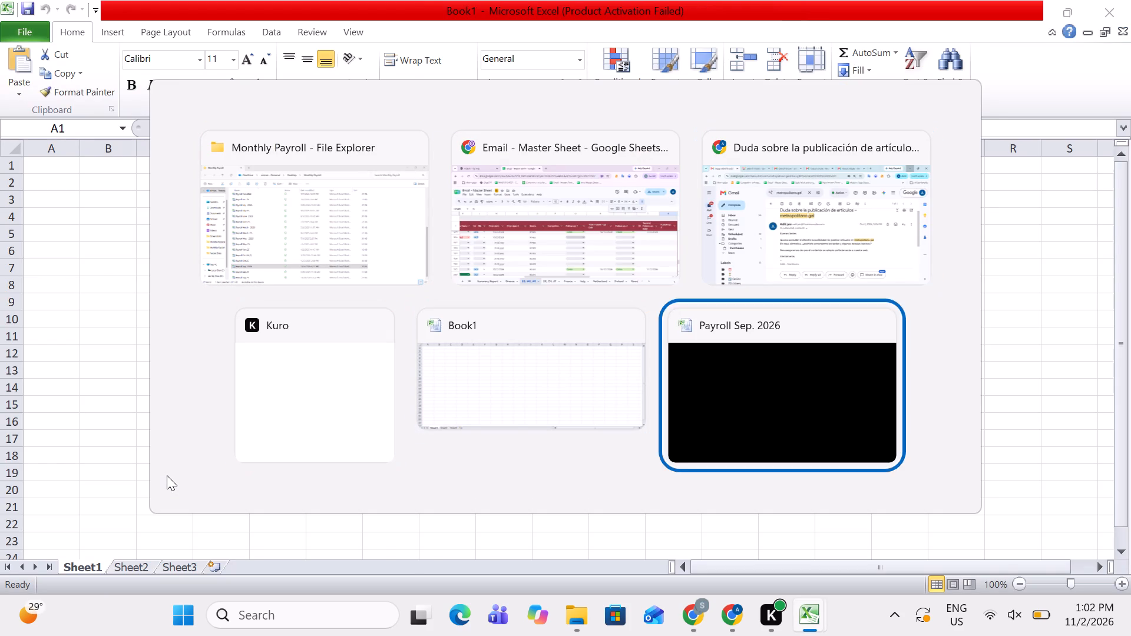
left_click(115, 561)
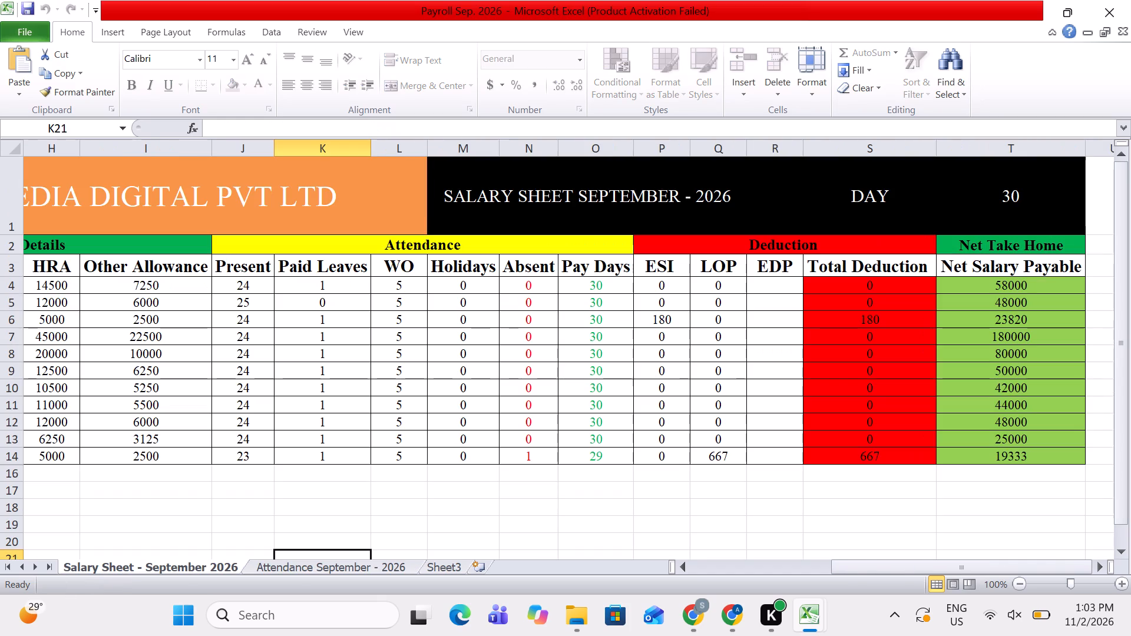
key("ctrl+a")
key("ctrl+c")
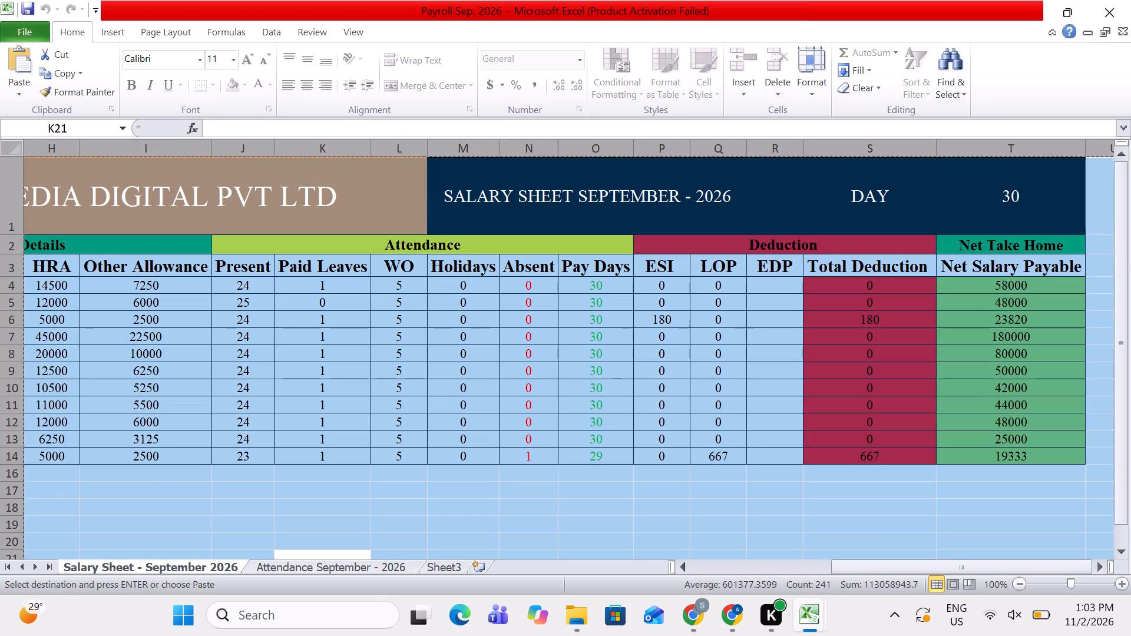
left_click(199, 428)
key("ctrl+a")
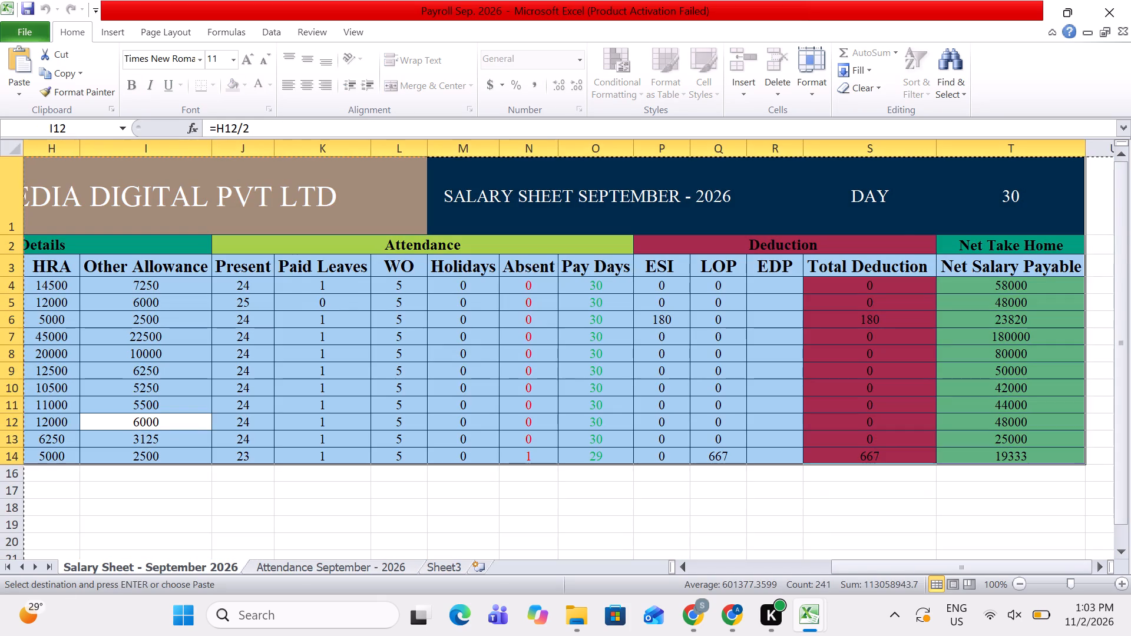
key("ctrl+c")
Paste the copied salary table into Sheet1 of the new Book1 workbook, starting at cell A1.
key("alt+Tab")
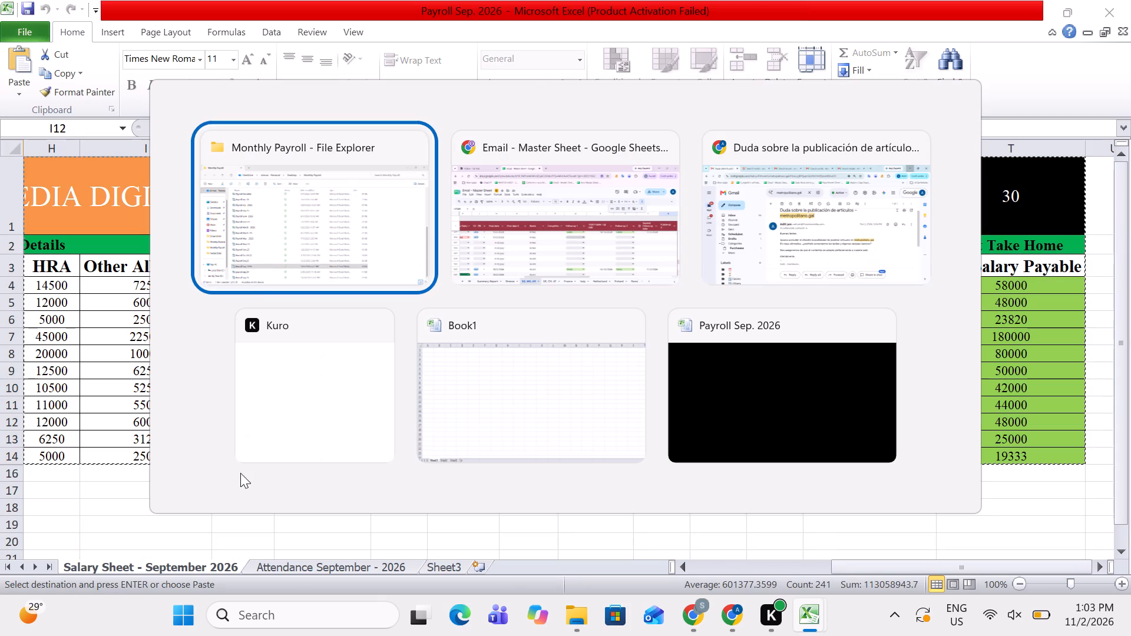
key("alt+Tab")
key("alt+Tab")
key("alt+Tab")
key("alt+Tab")
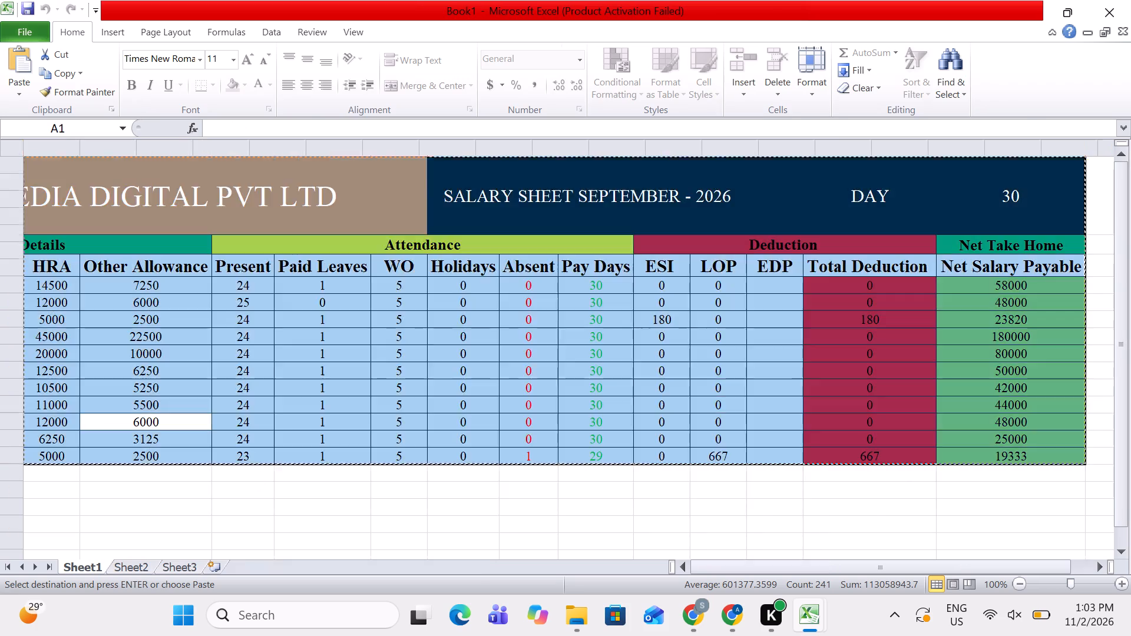
key("ctrl+v")
key("Up")
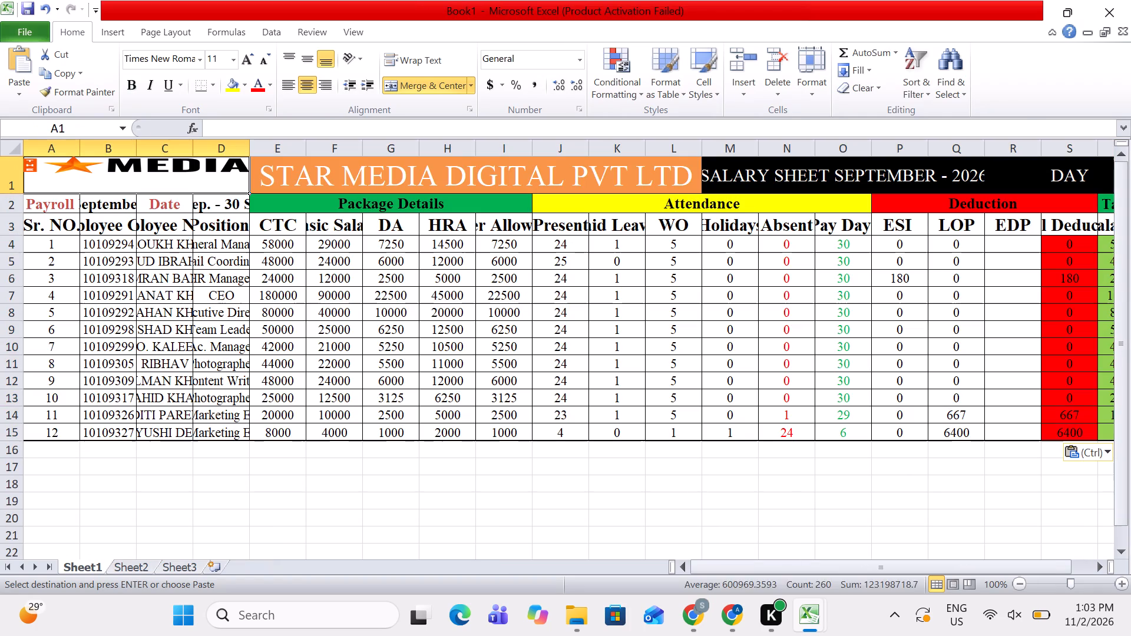
key("Up")
key("Up")
key("Up")
key("Up")
key("Up")
key("Up")
key("Up")
key("Up")
key("Up")
key("Up")
key("Up")
key("Up")
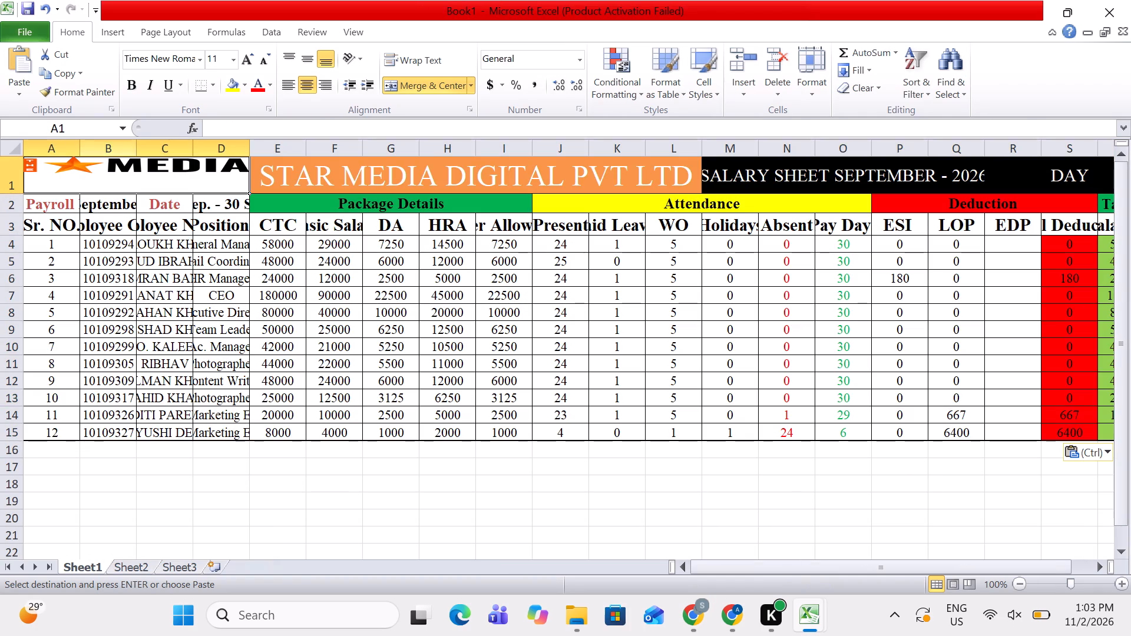
Auto-fit the widths of the Employee Code, Employee Name, Position, Basic Salary and Other Allowance columns.
double_click(141, 147)
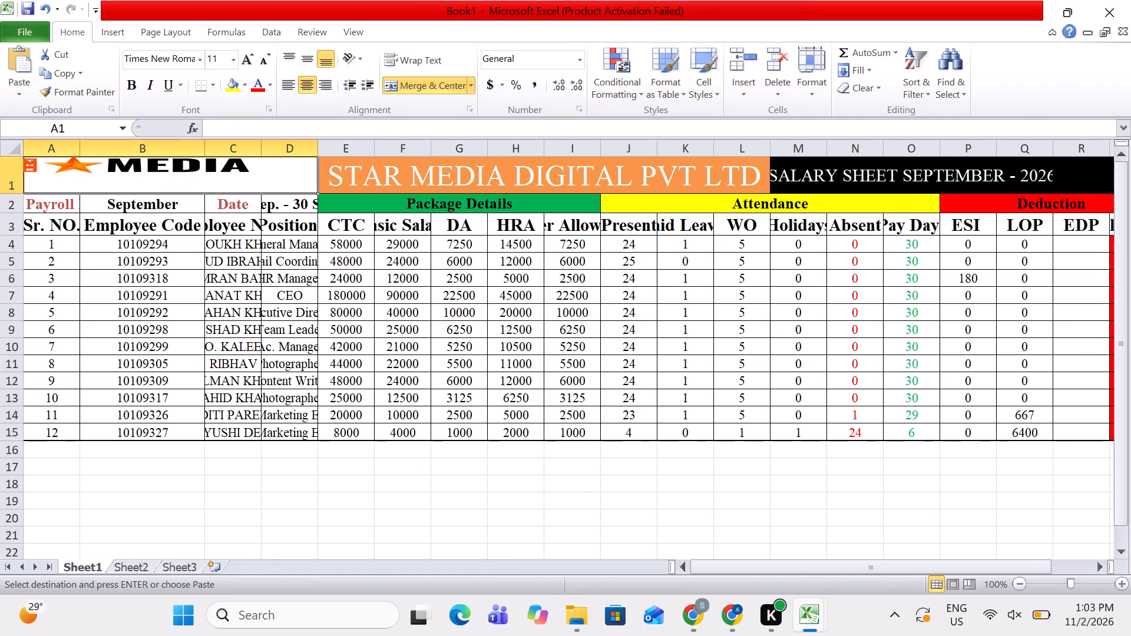
double_click(263, 148)
double_click(389, 148)
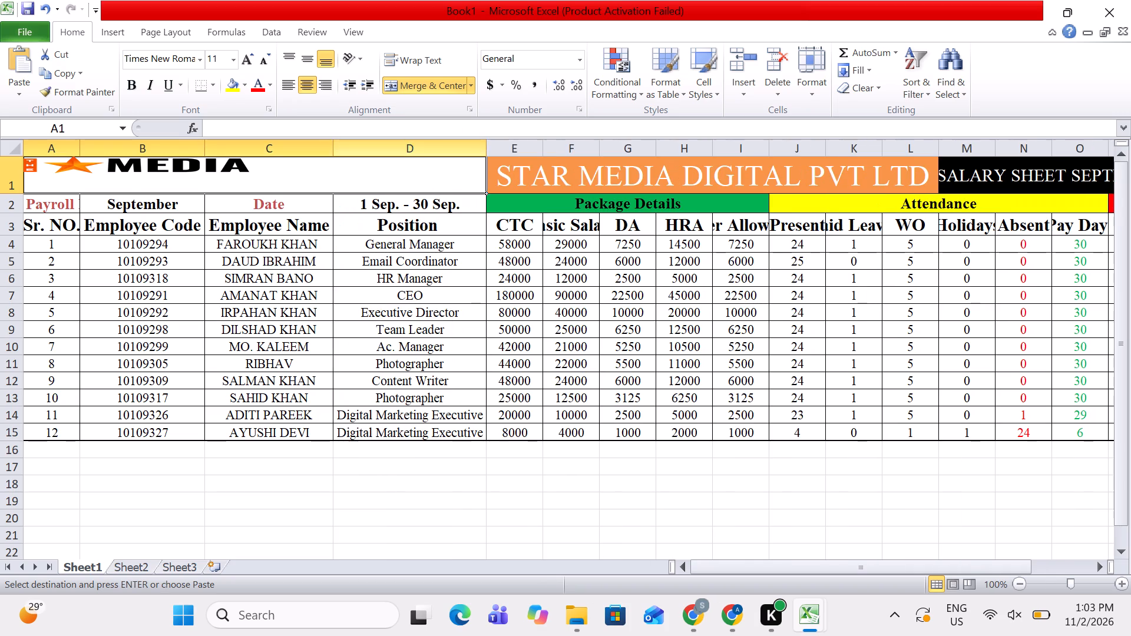
double_click(600, 152)
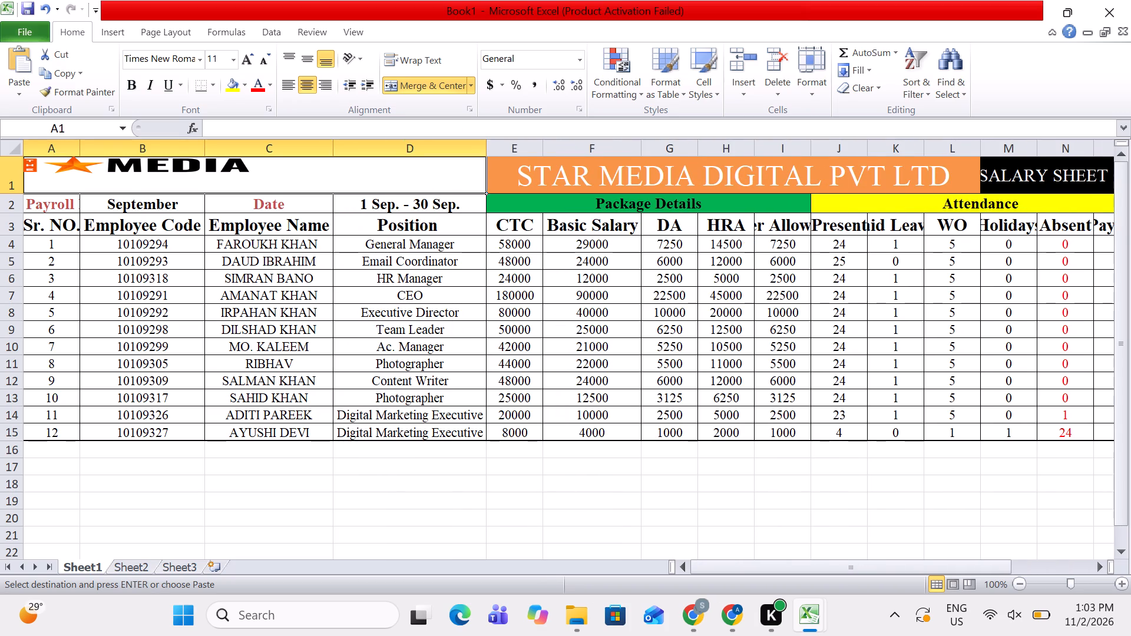
double_click(813, 140)
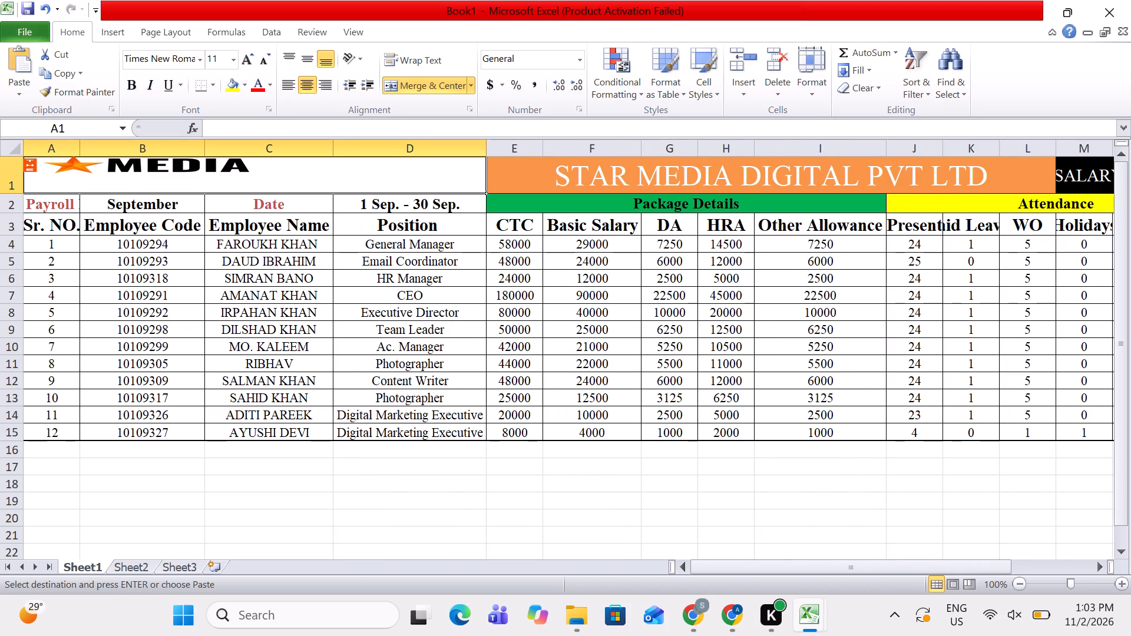
Auto-fit the widths of the Present, Paid Leaves, Holidays and Absent columns in the Attendance section.
left_click(841, 306)
key("Right")
key("Right")
key("Right")
key("Right")
key("Right")
key("Right")
key("Right")
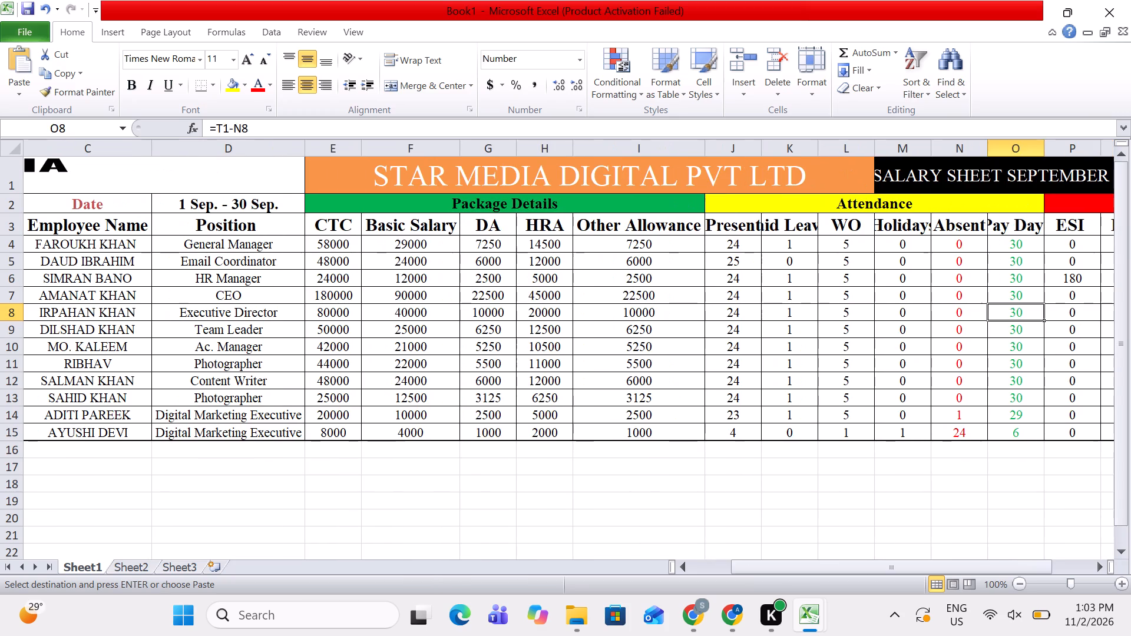
double_click(759, 148)
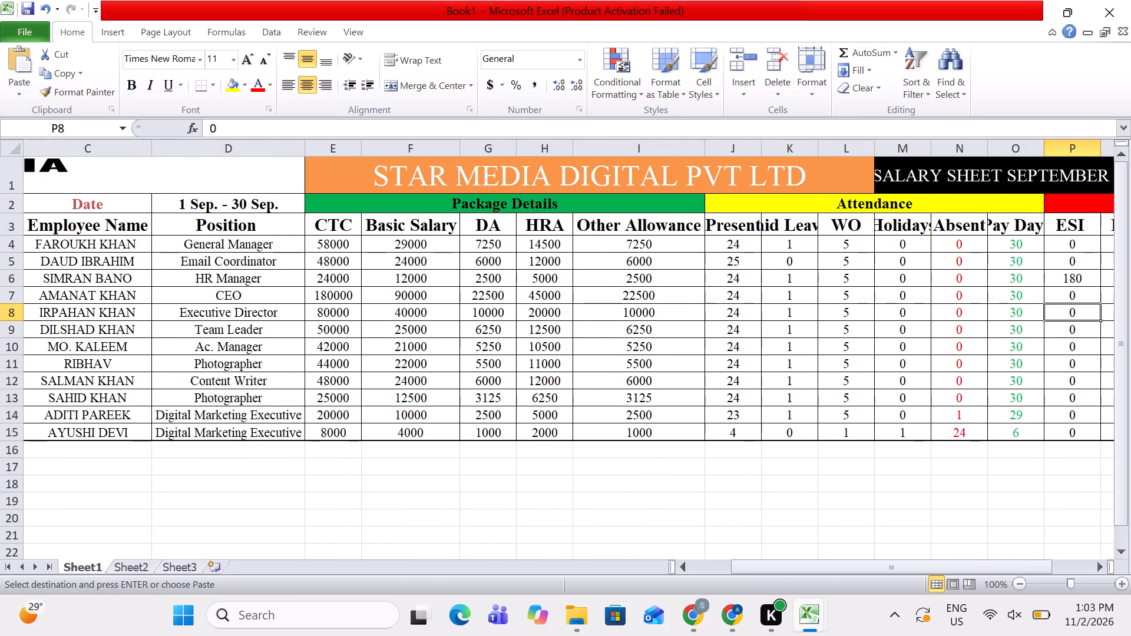
double_click(823, 153)
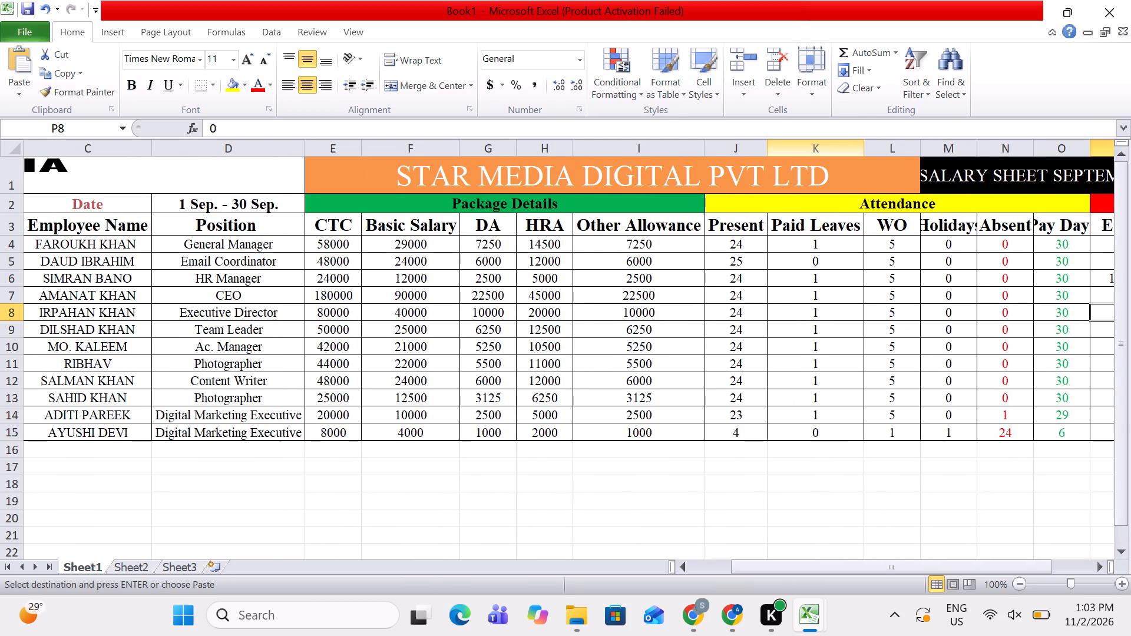
double_click(981, 148)
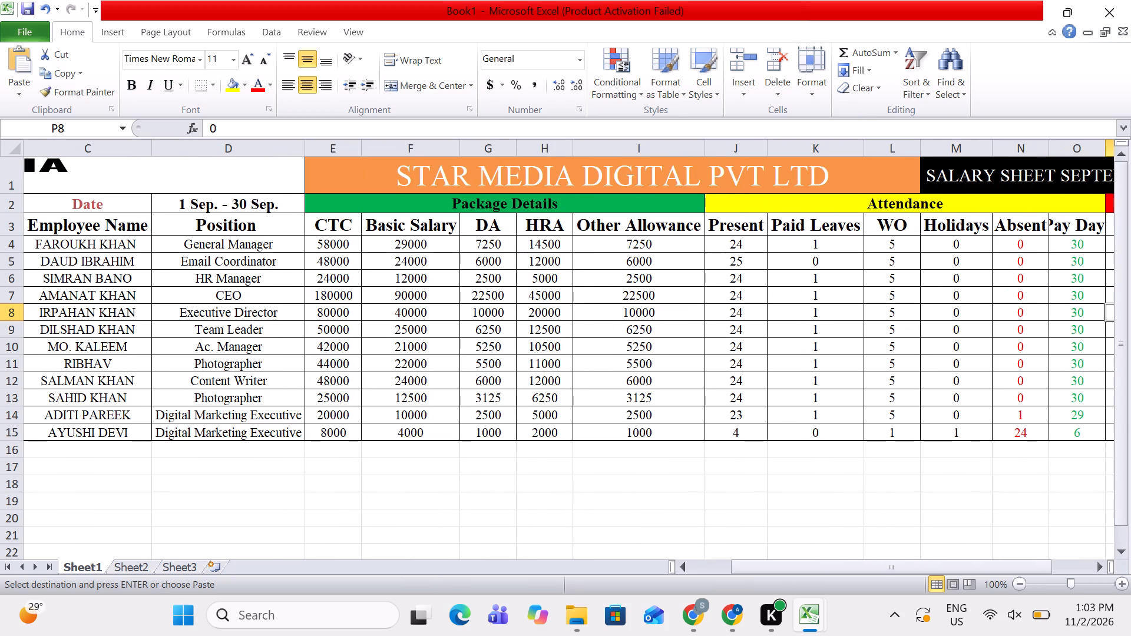
double_click(1054, 149)
Auto-fit the widths of the Pay Days, Total Deduction and Net Salary Payable columns.
left_click(1038, 293)
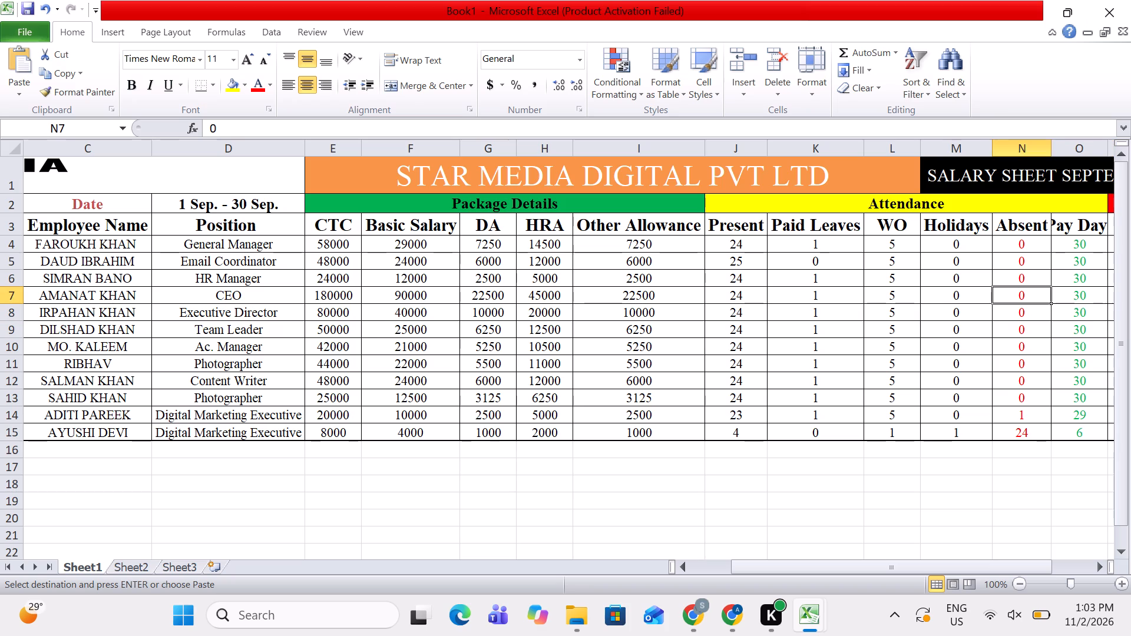
key("Right")
key("Right")
key("Right")
key("Right")
key("Right")
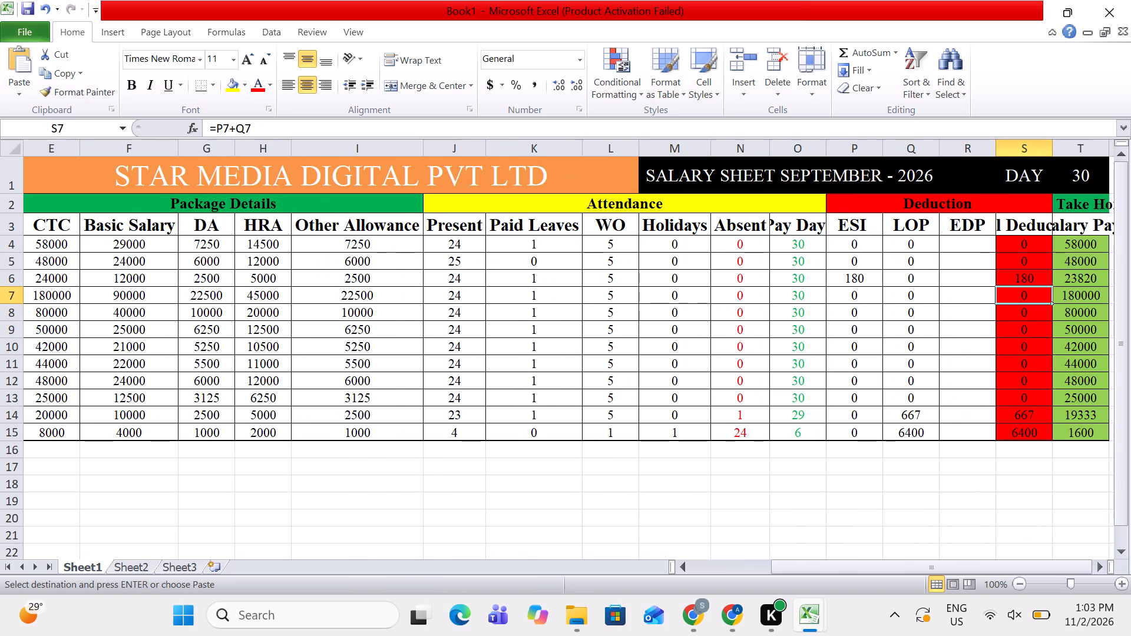
double_click(829, 150)
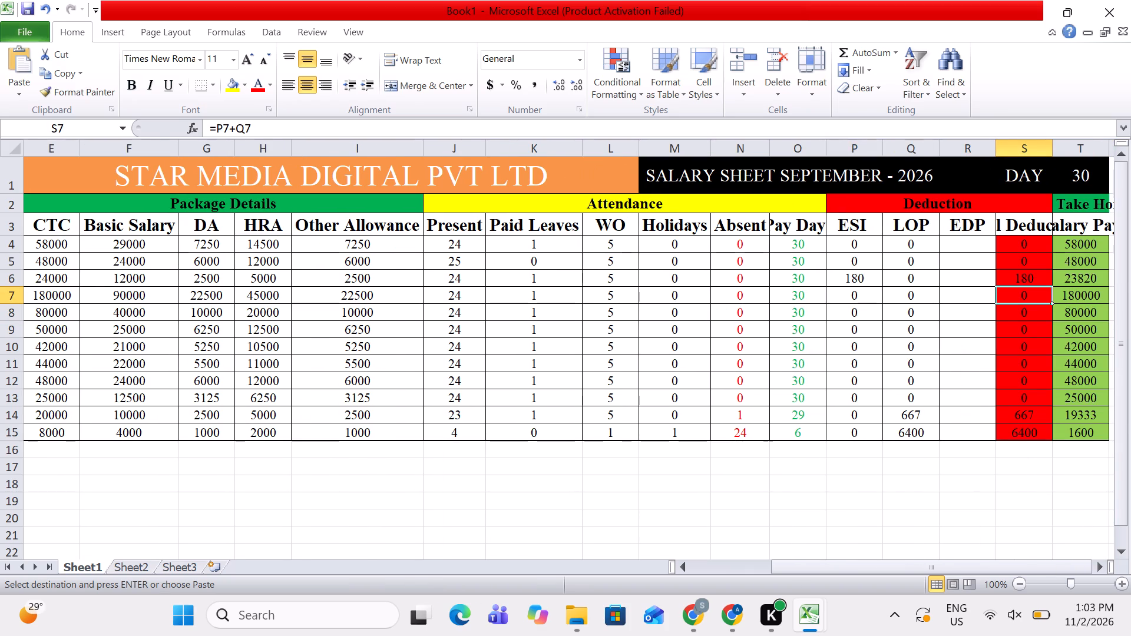
left_click(984, 310)
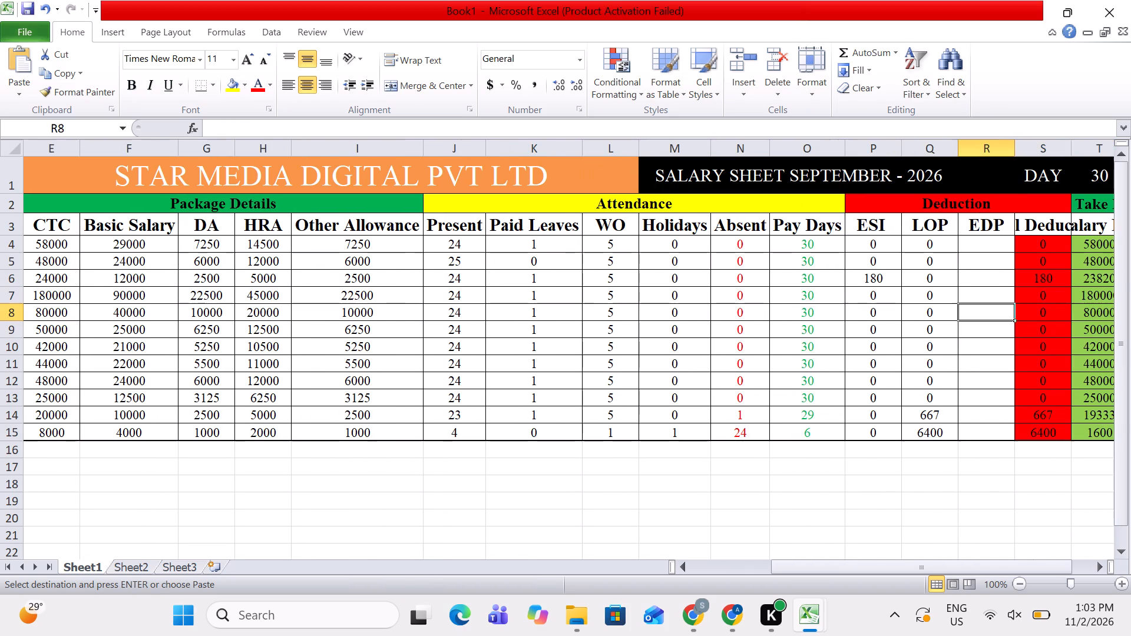
key("Right")
key("Right")
key("Right")
key("Right")
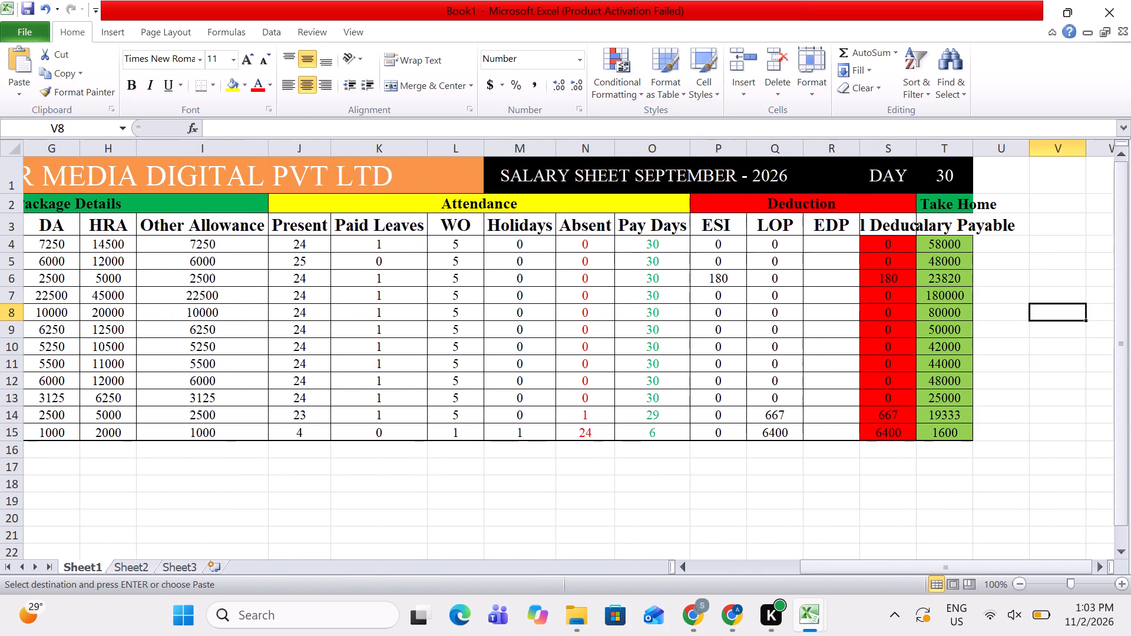
double_click(915, 151)
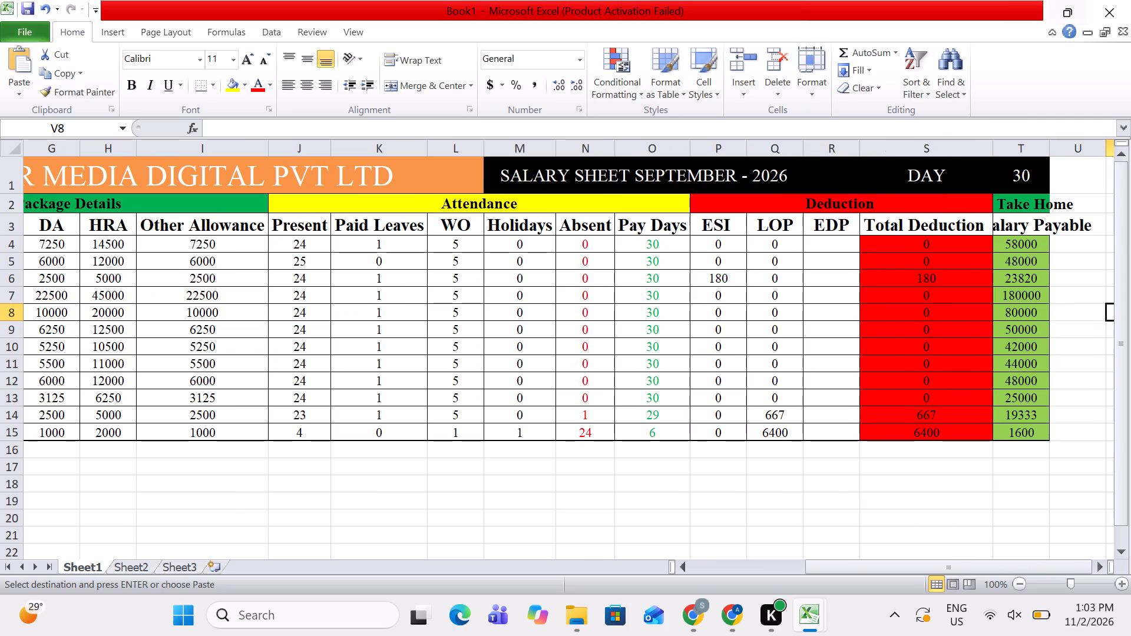
double_click(1054, 148)
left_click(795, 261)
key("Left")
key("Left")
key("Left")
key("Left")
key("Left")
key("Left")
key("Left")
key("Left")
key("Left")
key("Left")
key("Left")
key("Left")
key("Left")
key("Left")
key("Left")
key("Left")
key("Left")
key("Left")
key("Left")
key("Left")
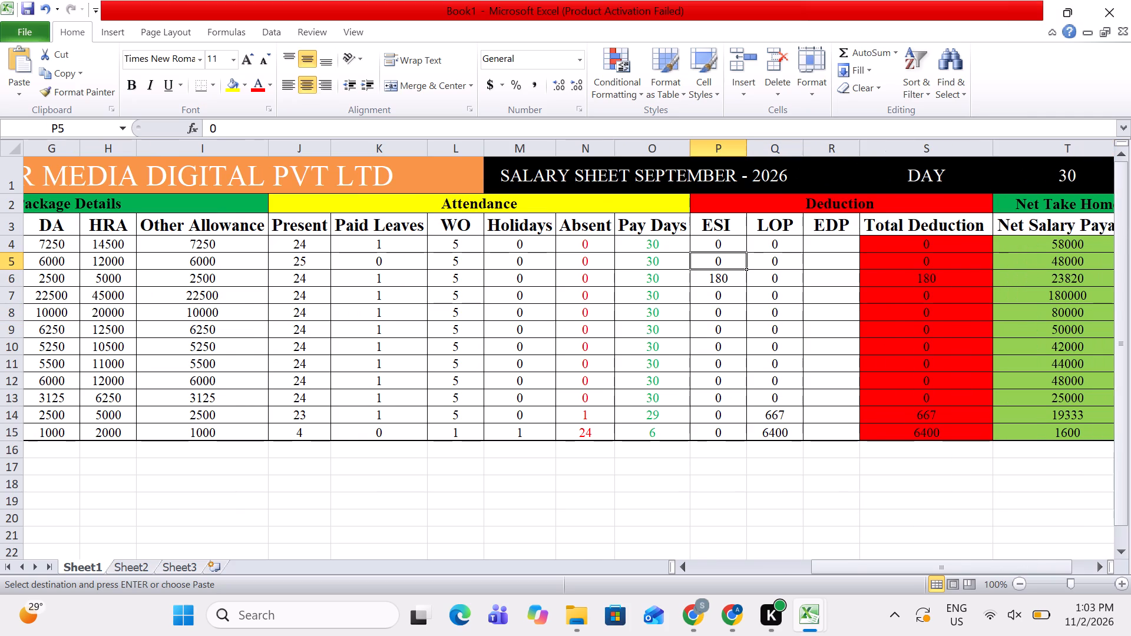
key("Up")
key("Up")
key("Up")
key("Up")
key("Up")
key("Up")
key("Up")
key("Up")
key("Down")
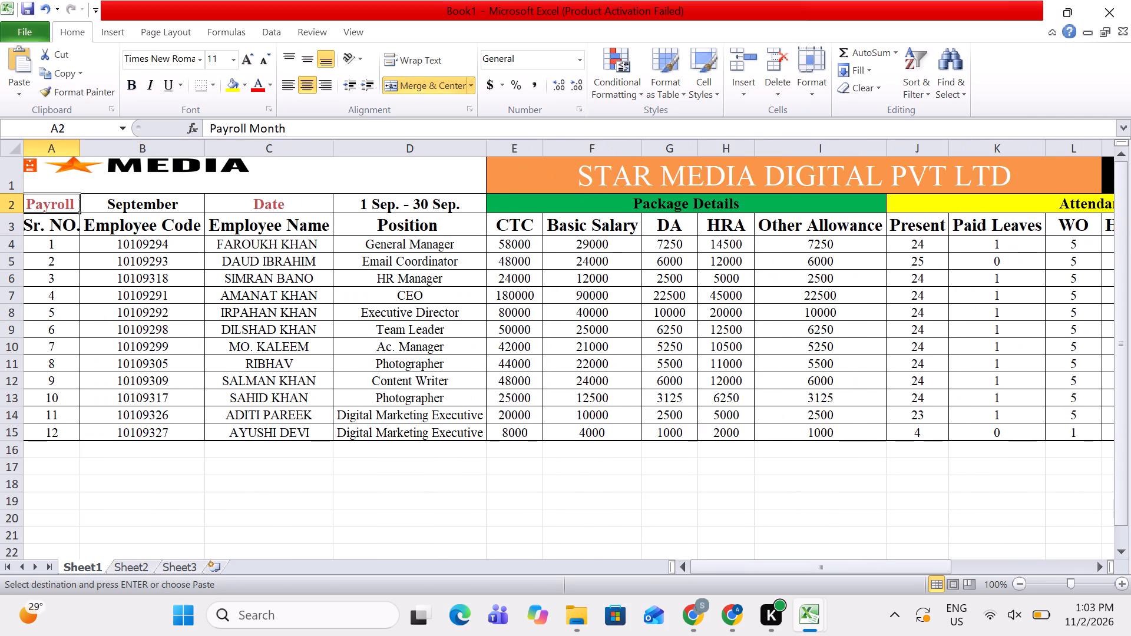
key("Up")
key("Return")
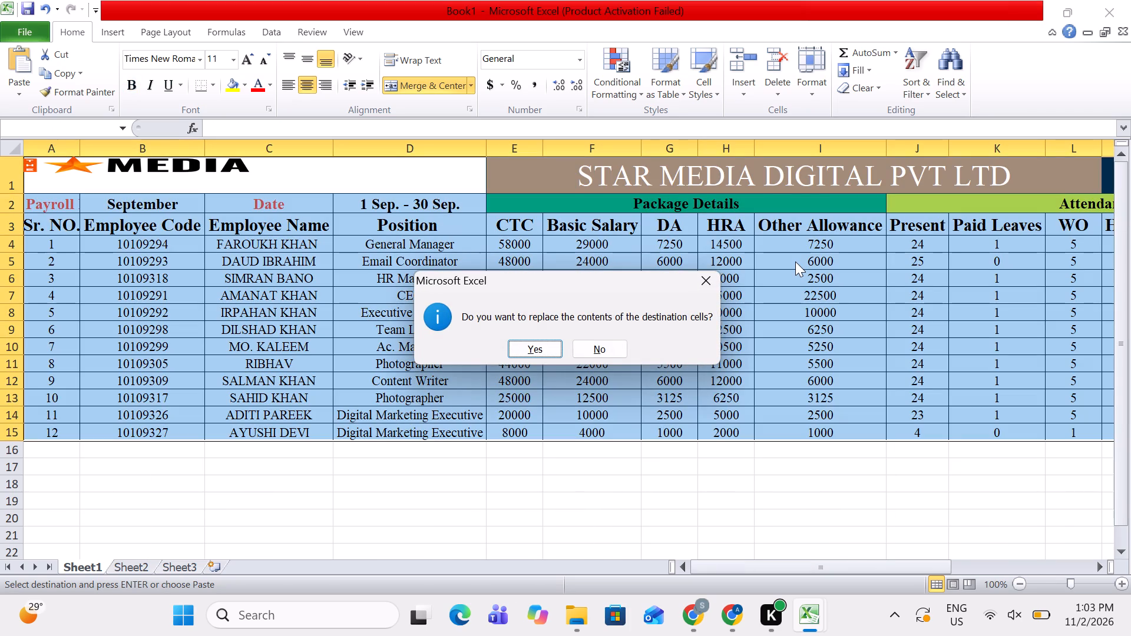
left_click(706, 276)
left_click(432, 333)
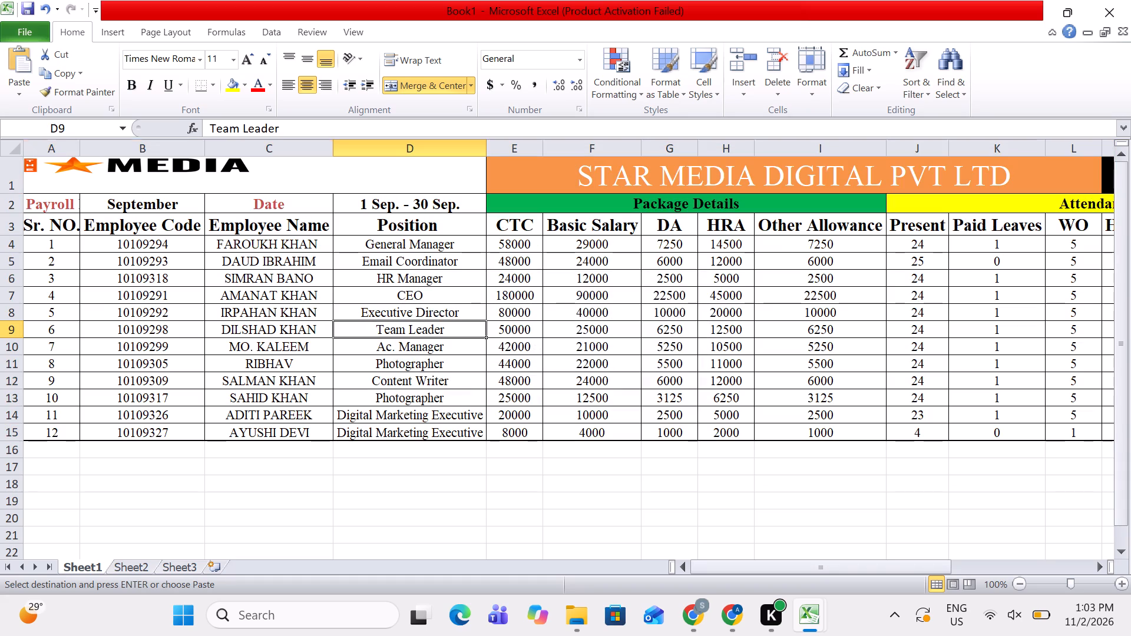
Delete the company logo picture from row 1 of Sheet1 in Book1.
left_click(202, 170)
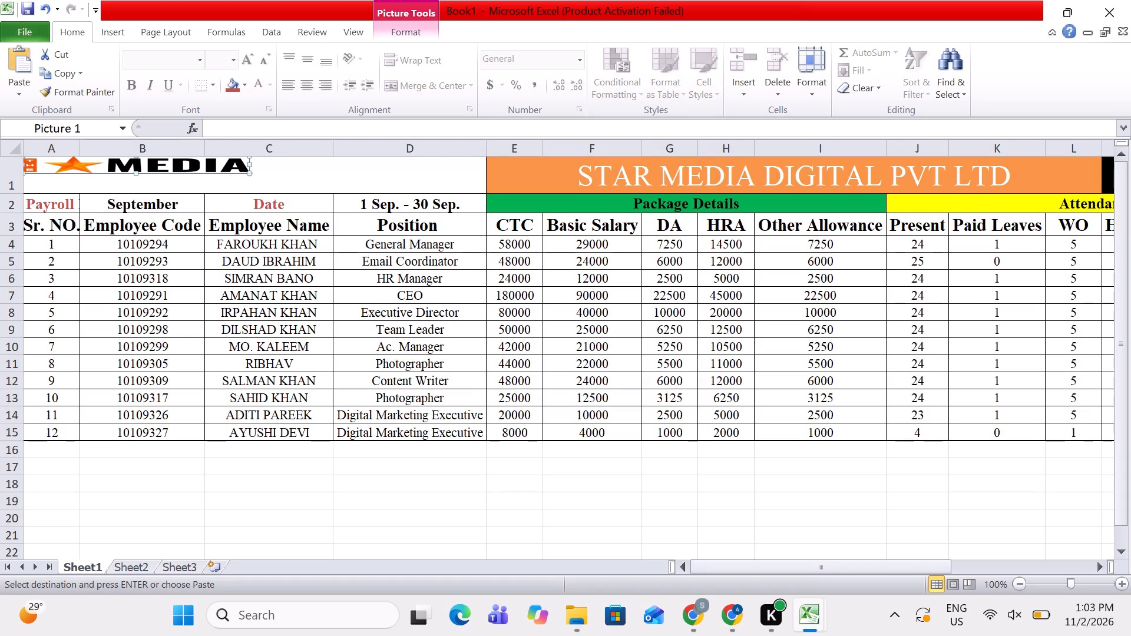
key("Delete")
key("Down")
Copy the formatting and height of row 1 from the Payroll Sep. 2026 salary sheet onto row 1 of Book1 with Format Painter.
key("alt+Tab")
key("alt+Tab")
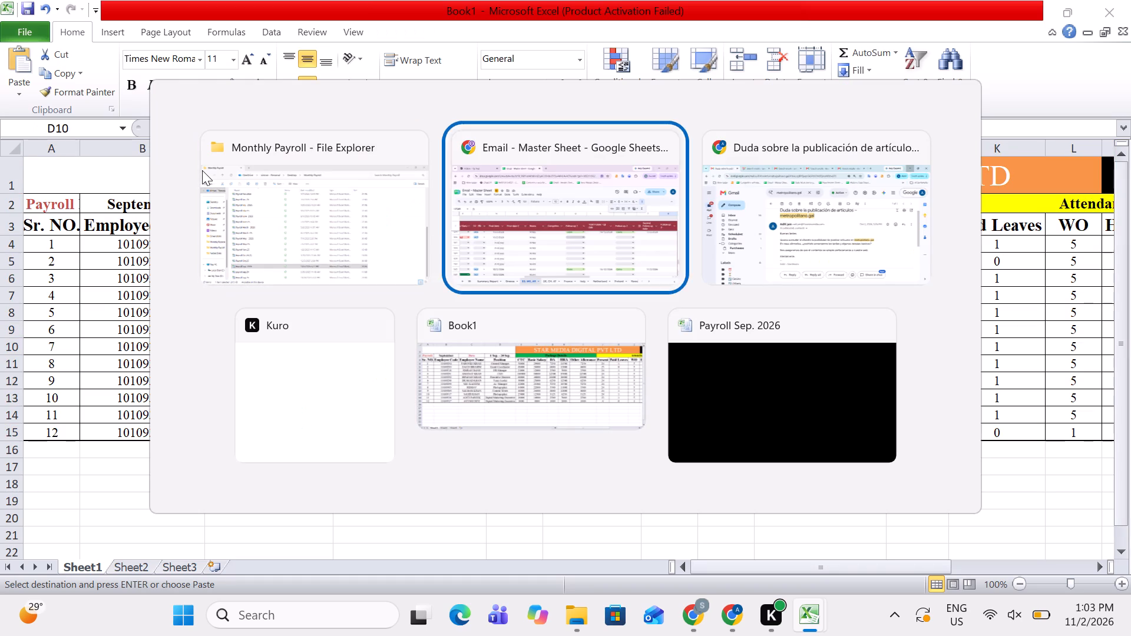
key("alt+Tab")
key("alt+Tab")
key("alt+Tab")
key("alt+Tab")
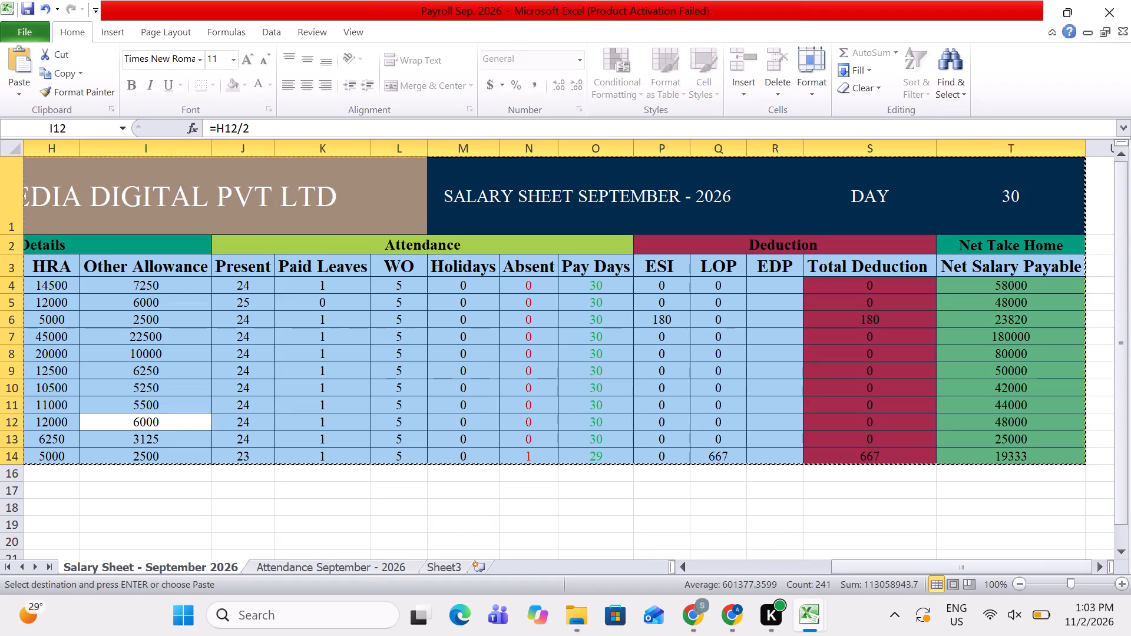
left_click(9, 201)
left_click(81, 92)
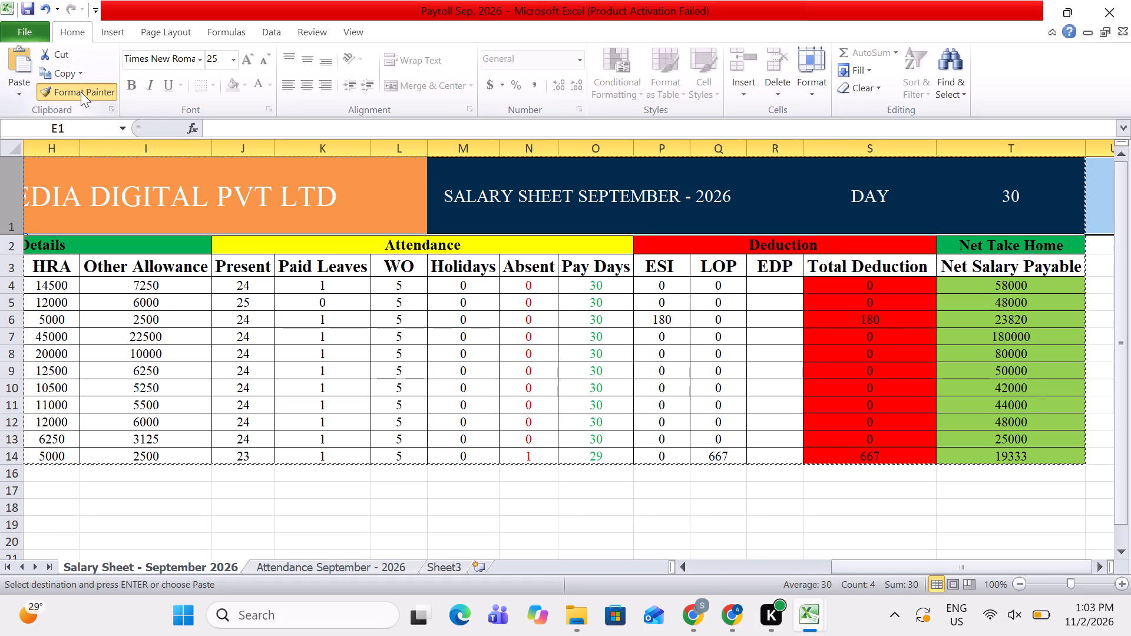
key("alt+Tab")
key("alt+Tab")
key("alt+Tab")
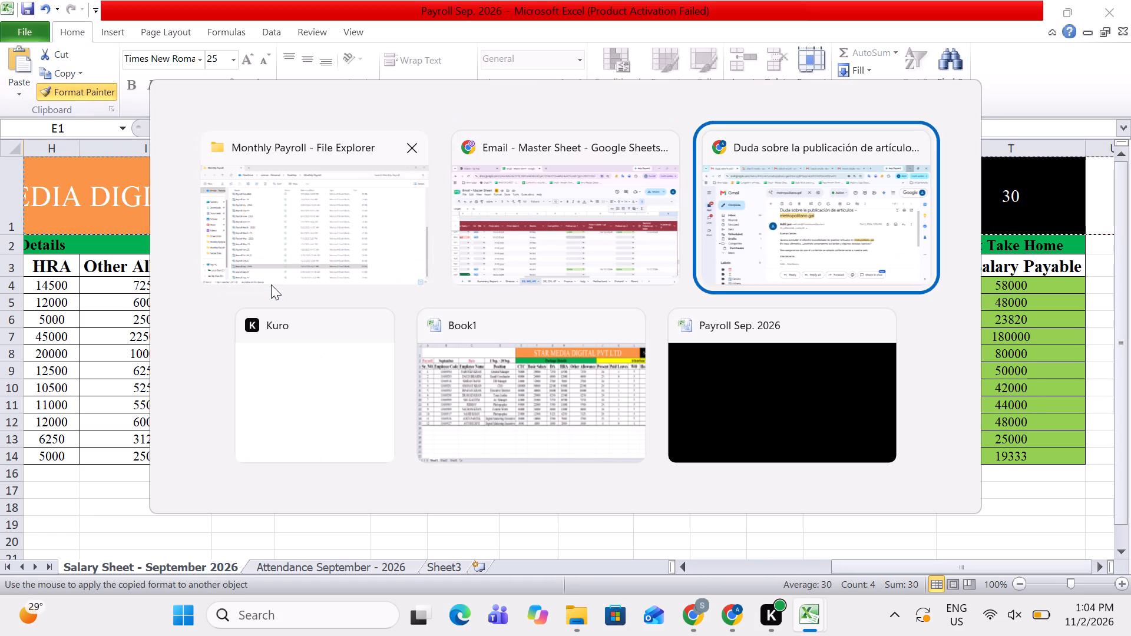
key("alt+Tab")
key("alt+Tab")
left_click(8, 175)
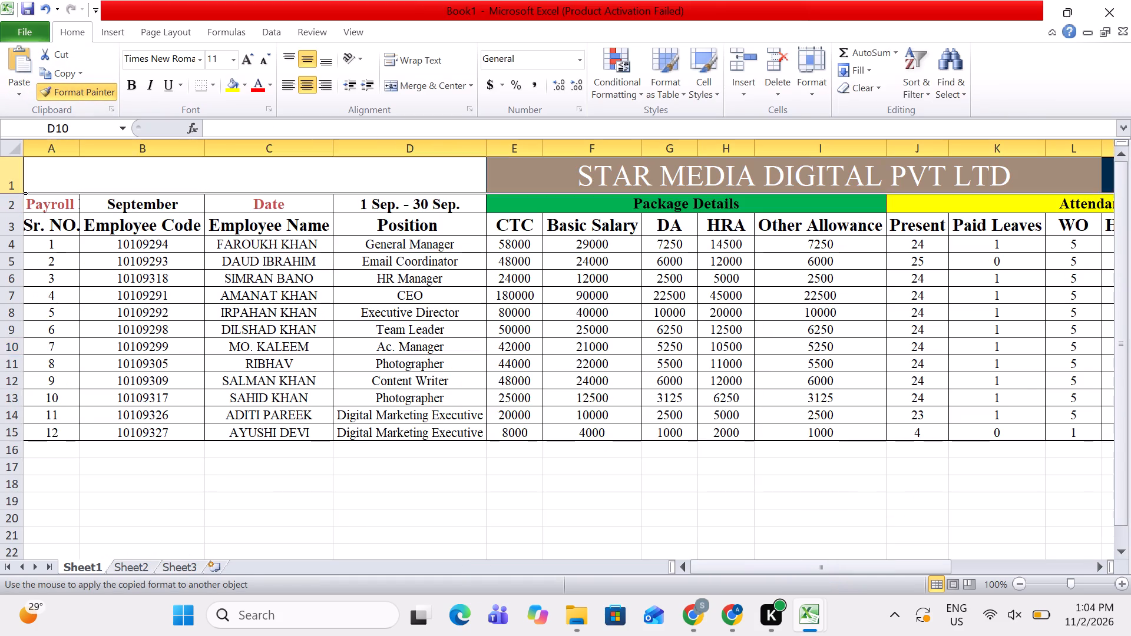
left_click(334, 307)
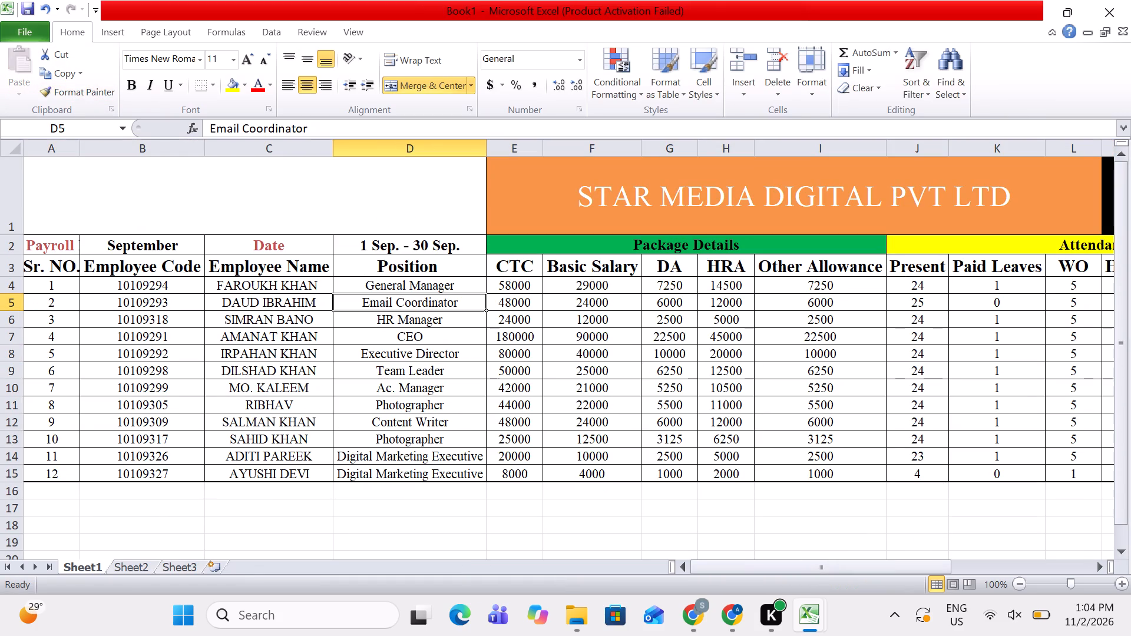
Change the month in the black title cell M1 so it reads SALARY SHEET OCTUBER - 2026.
left_click(887, 269)
key("Right")
key("Right")
key("Right")
key("Right")
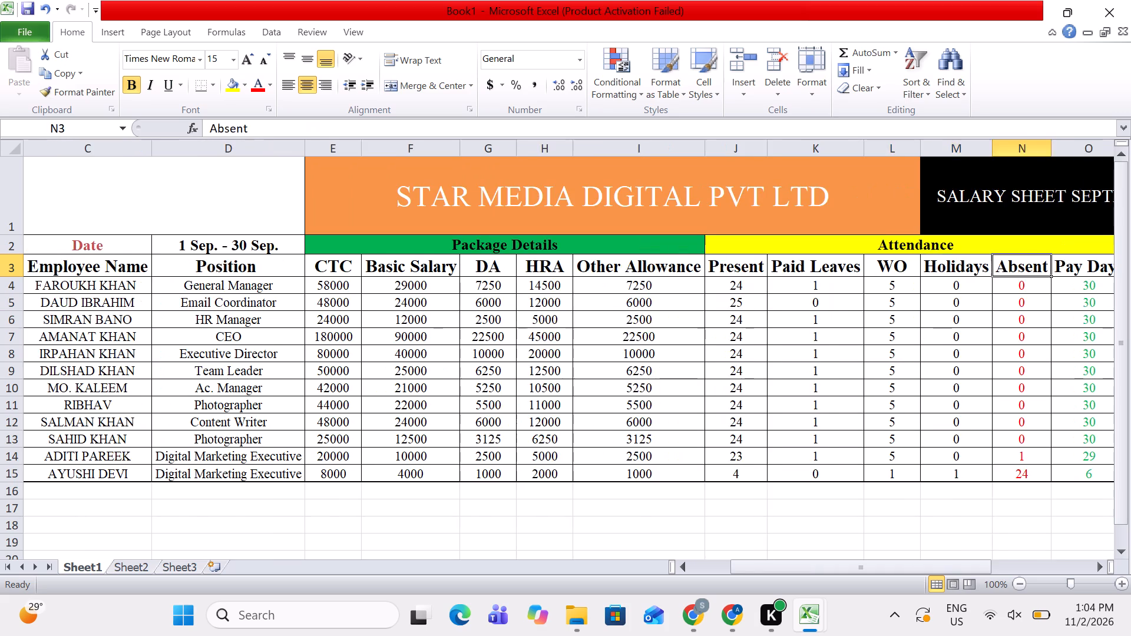
key("Right")
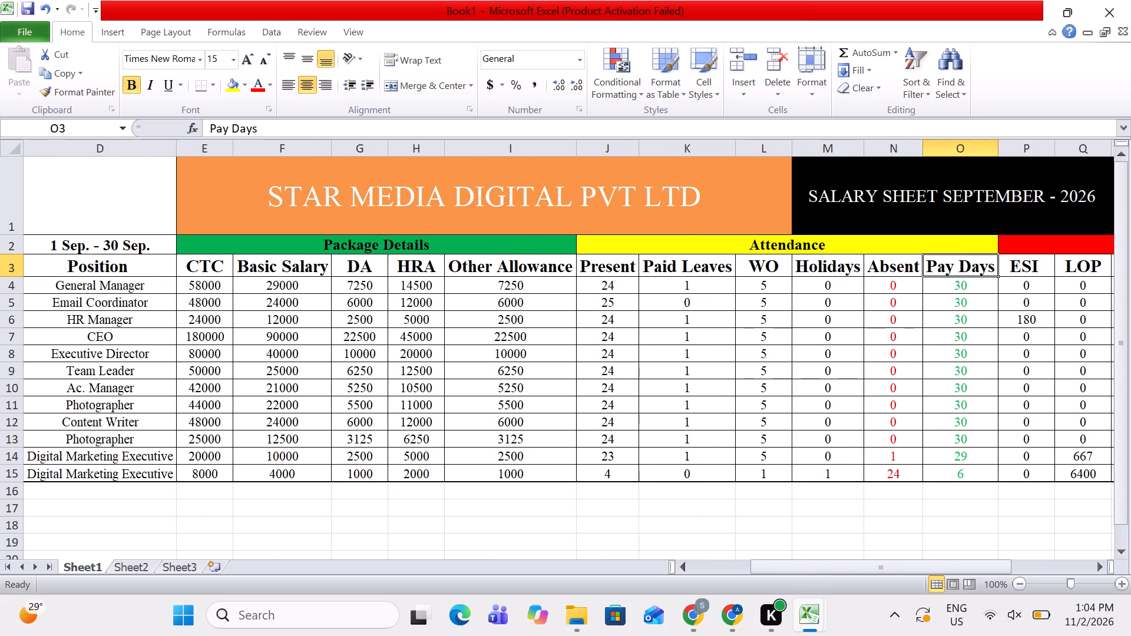
double_click(1043, 201)
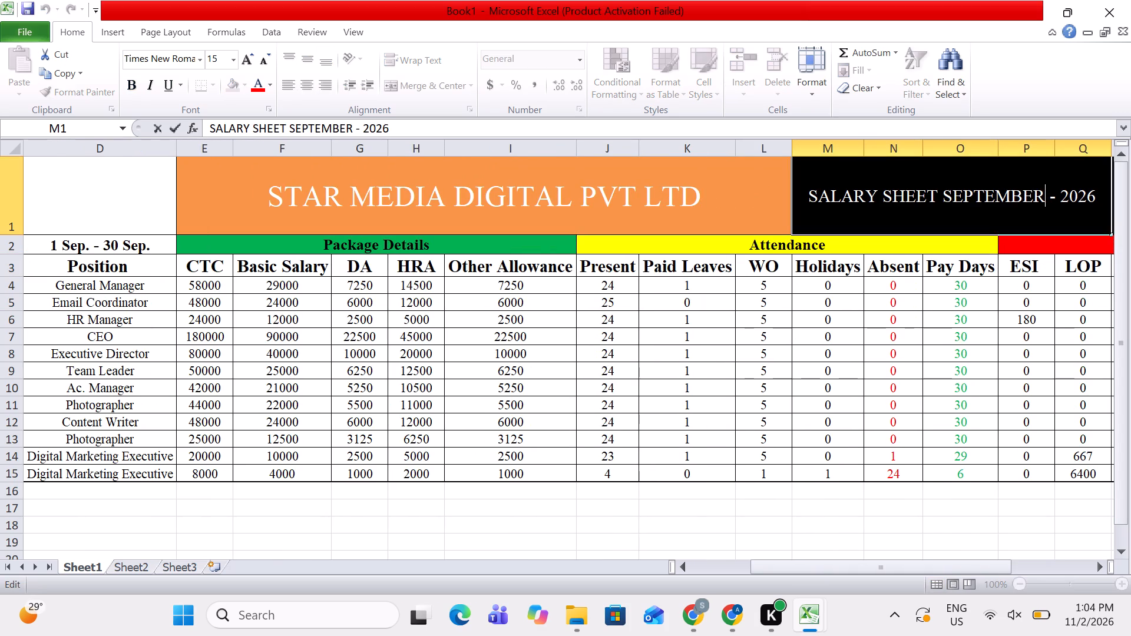
key("BackSpace")
key("BackSpace")
key("BackSpace")
key("BackSpace")
key("BackSpace")
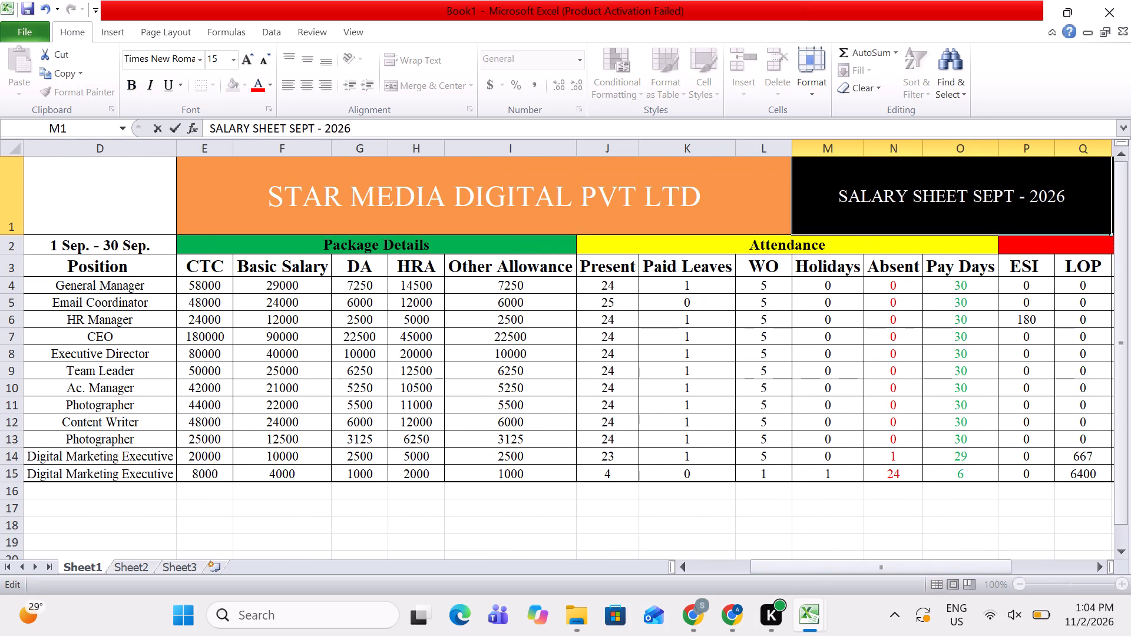
key("BackSpace")
key("BackSpace")
key("BackSpace")
key("BackSpace")
key("shift+o")
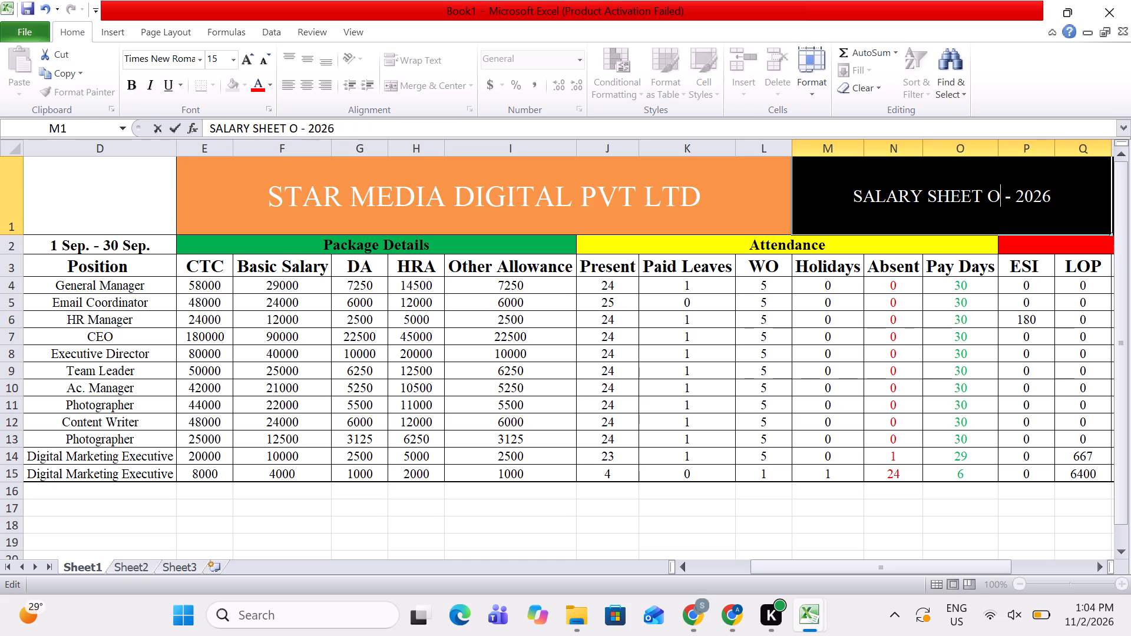
type("CTUBER")
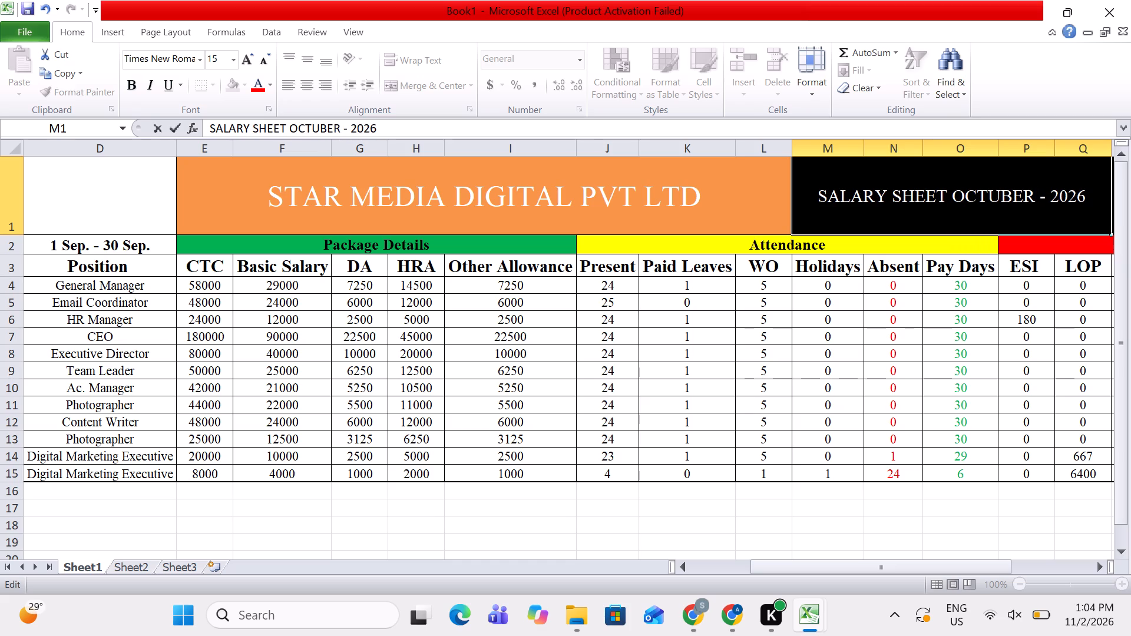
key("Right")
key("Right")
key("Right")
key("Right")
key("Right")
key("Right")
key("Right")
key("Right")
key("Right")
key("Right")
left_click(931, 317)
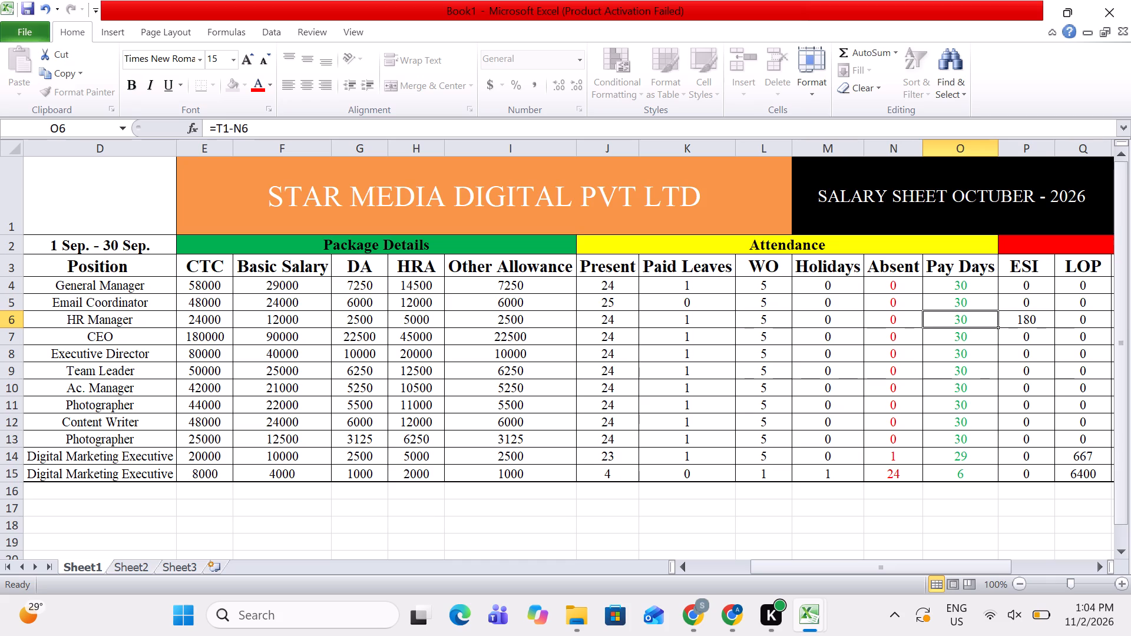
Check the Deduction and Net Salary Payable headers and the DAY count in row 1.
left_click(1016, 273)
key("Right")
key("Right")
key("Right")
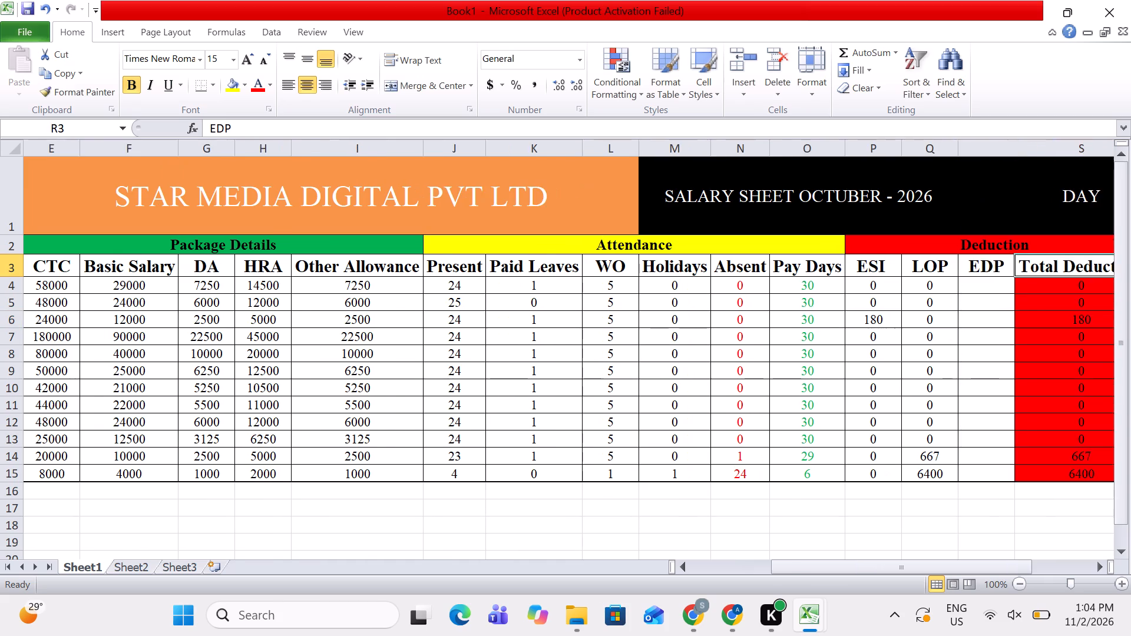
key("Right")
key("Right")
key("Left")
key("Up")
key("Up")
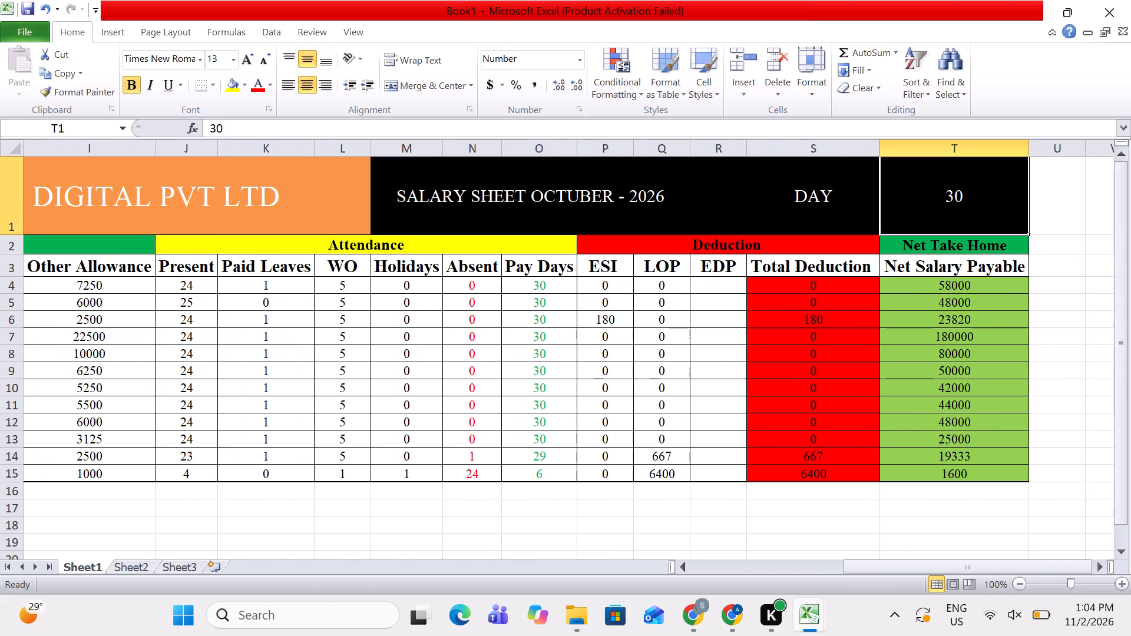
Replace the payroll month in cell B2 with Octuber.
key("Right")
key("Down")
key("Left")
key("Left")
key("Left")
key("Left")
key("Left")
key("Left")
key("Left")
key("Left")
key("Left")
key("Left")
key("Left")
key("Left")
key("Left")
key("Left")
key("Left")
key("Left")
key("Left")
key("Left")
key("Left")
key("Left")
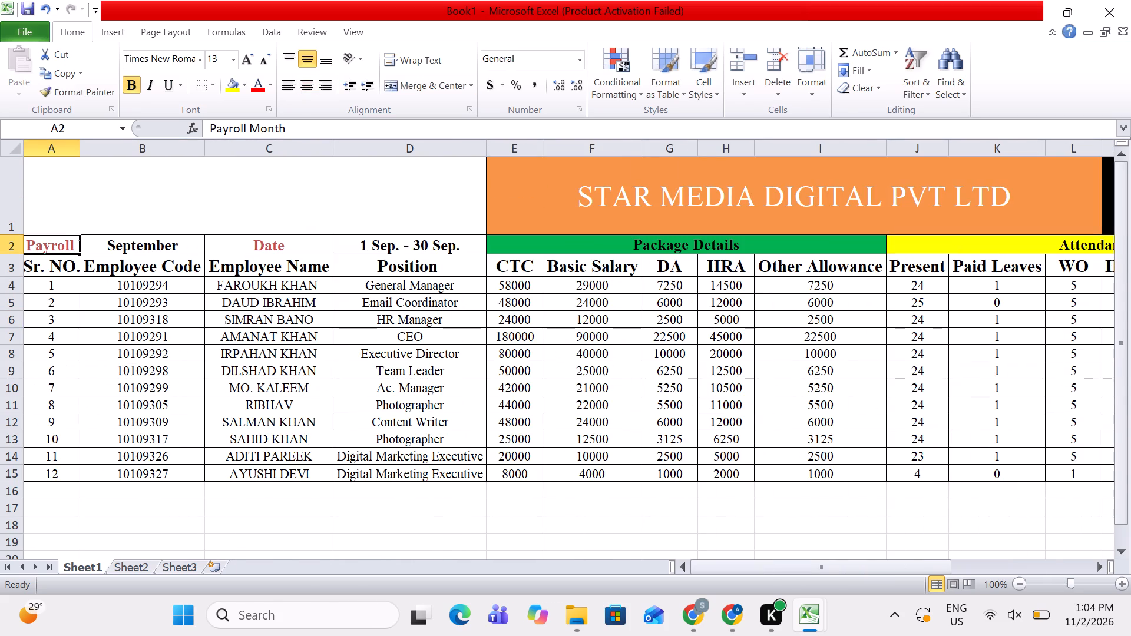
key("Right")
key("Return")
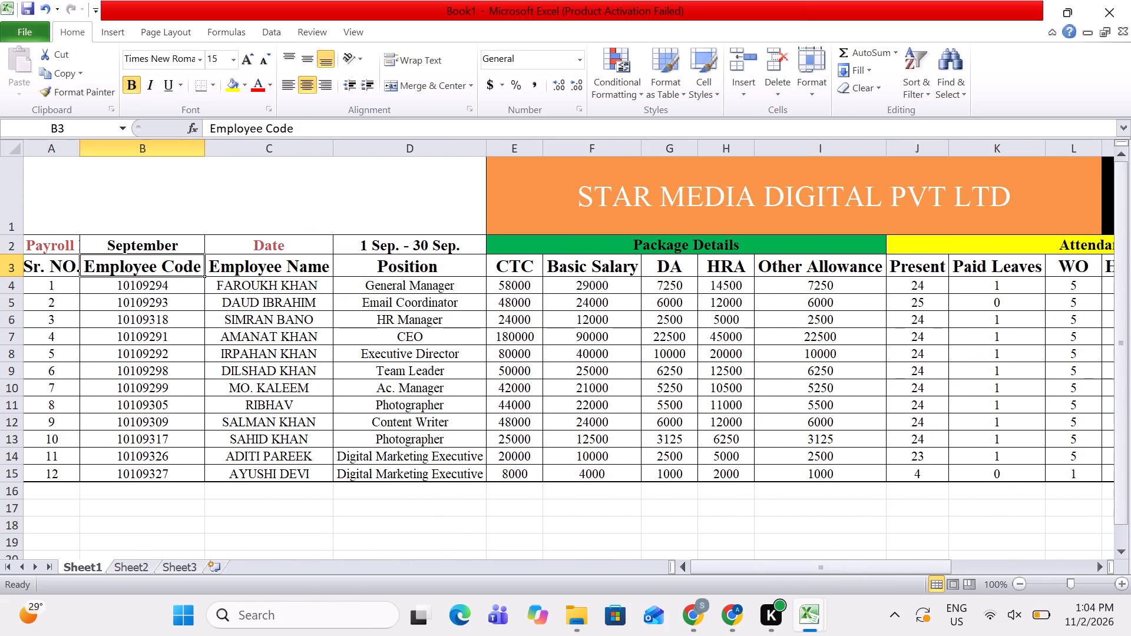
double_click(194, 246)
key("BackSpace")
key("BackSpace")
key("BackSpace")
key("BackSpace")
key("BackSpace")
key("BackSpace")
key("BackSpace")
key("BackSpace")
key("BackSpace")
key("BackSpace")
key("BackSpace")
key("BackSpace")
key("BackSpace")
key("BackSpace")
key("BackSpace")
key("BackSpace")
key("BackSpace")
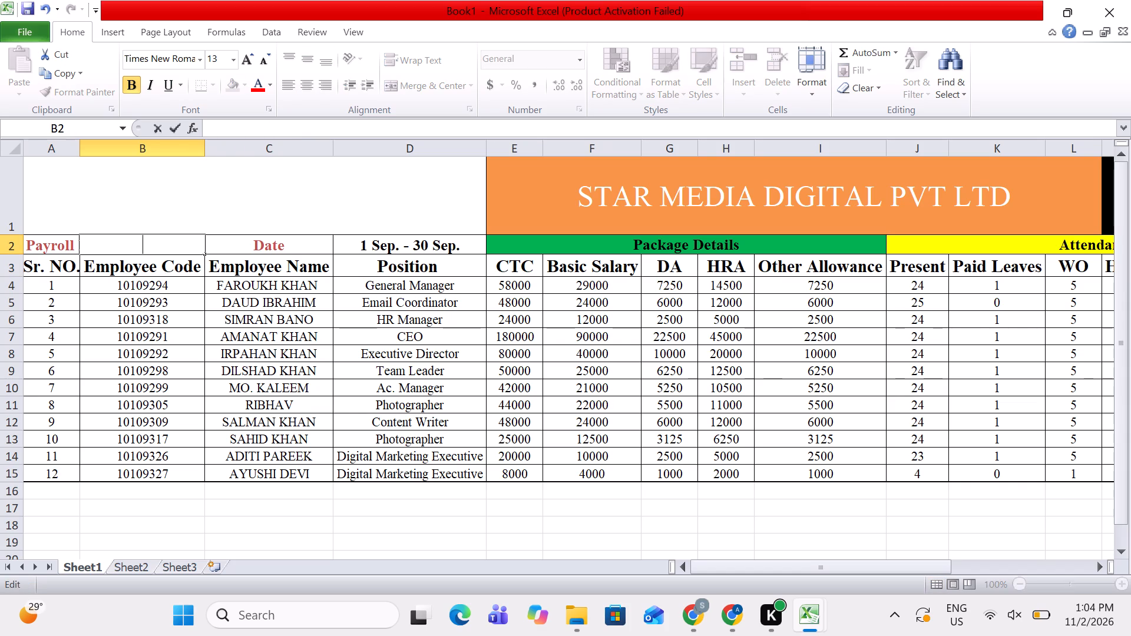
key("shift+o")
key("shift+c")
key("BackSpace")
type("ctuber")
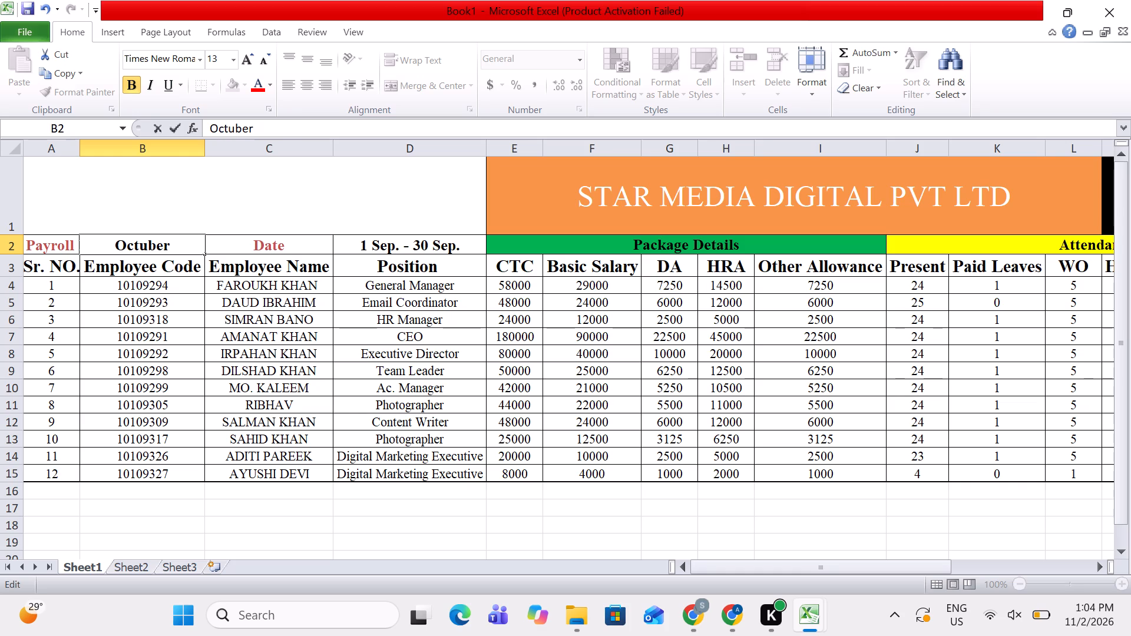
Change both months of the date range in cell D2 so it reads 1 Oct. - 30 Oct.
double_click(365, 244)
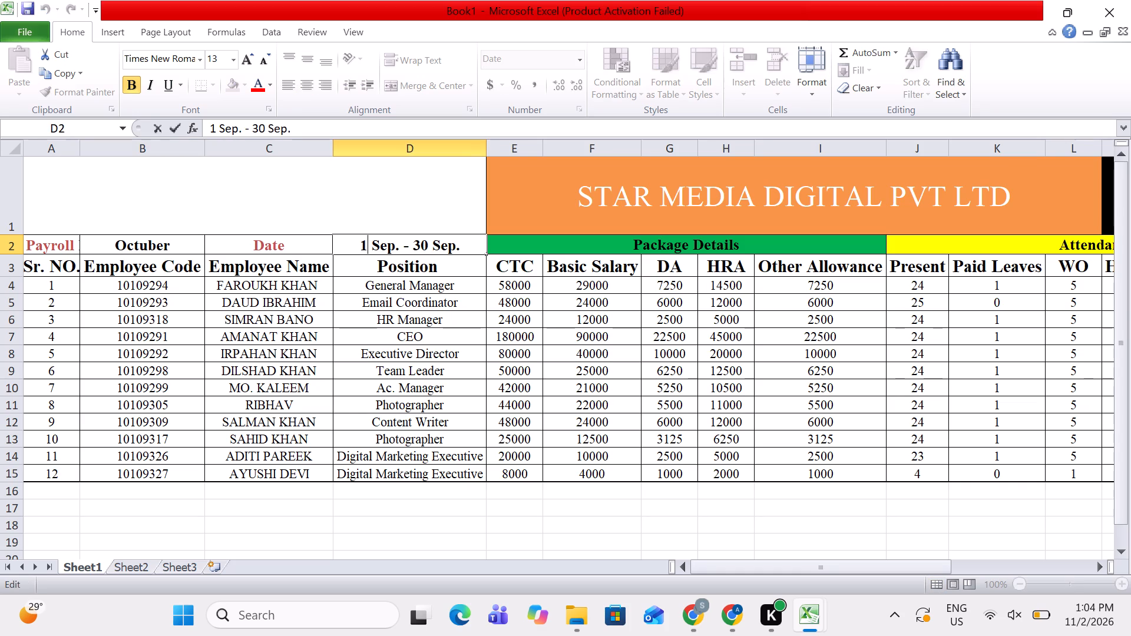
key("Right")
key("Right")
key("Right")
key("Right")
key("BackSpace")
key("BackSpace")
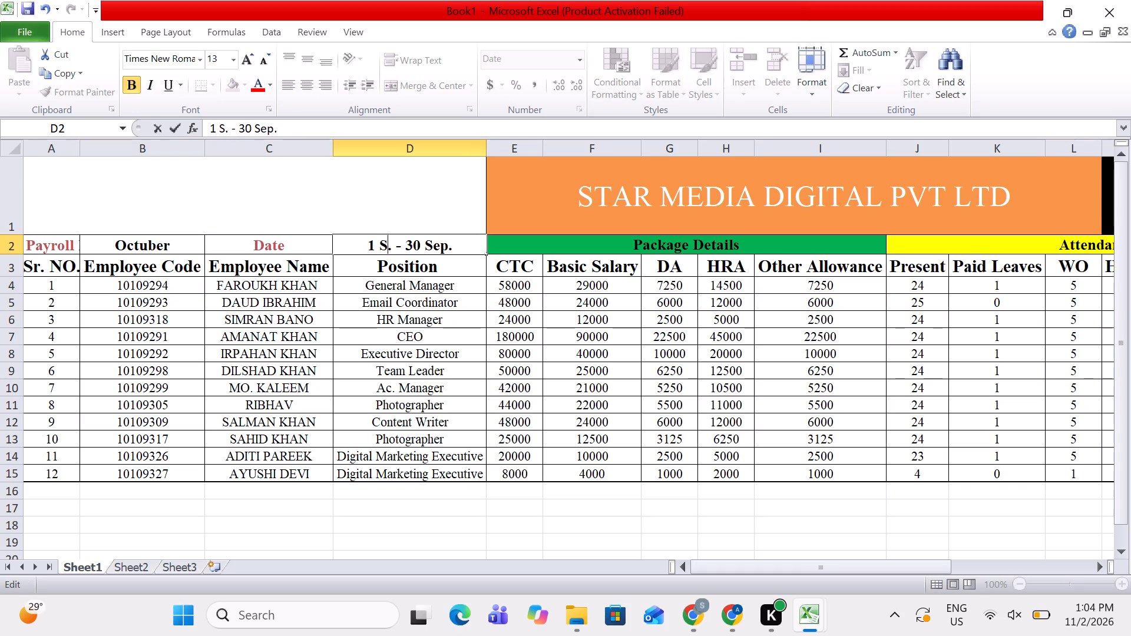
key("BackSpace")
type("Oct")
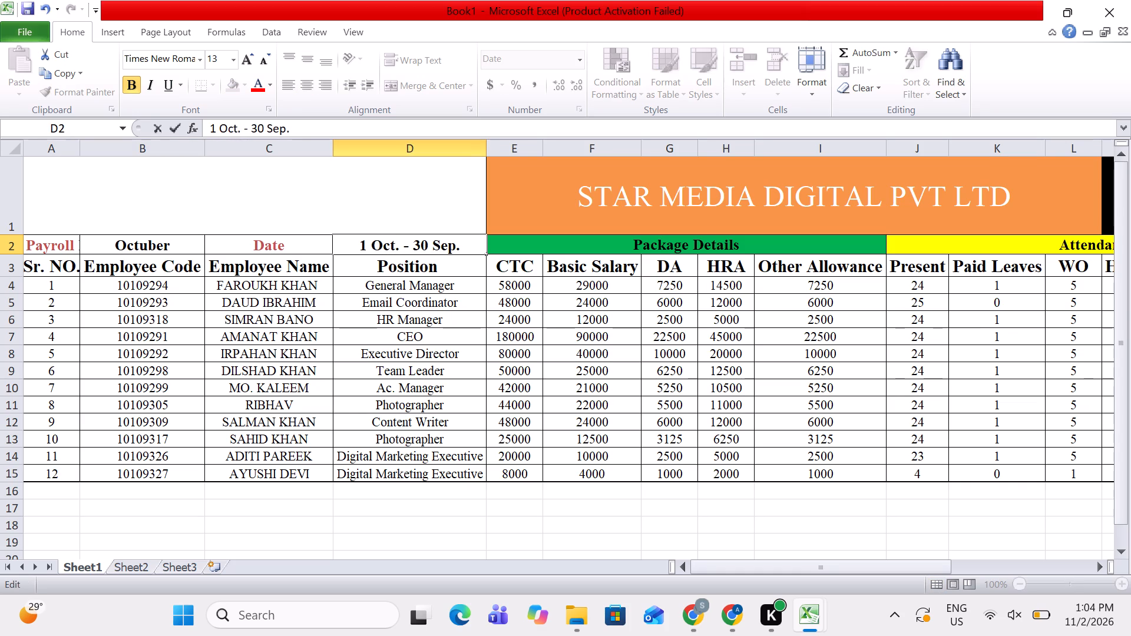
left_click(455, 248)
key("BackSpace")
key("BackSpace")
key("BackSpace")
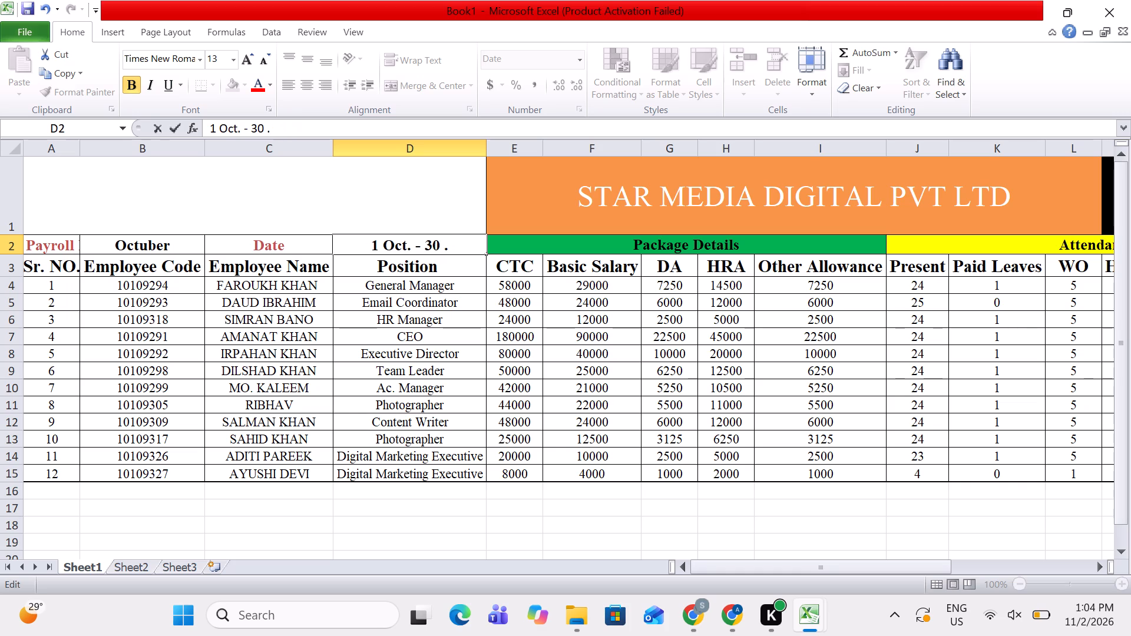
key("shift+o")
type("ct")
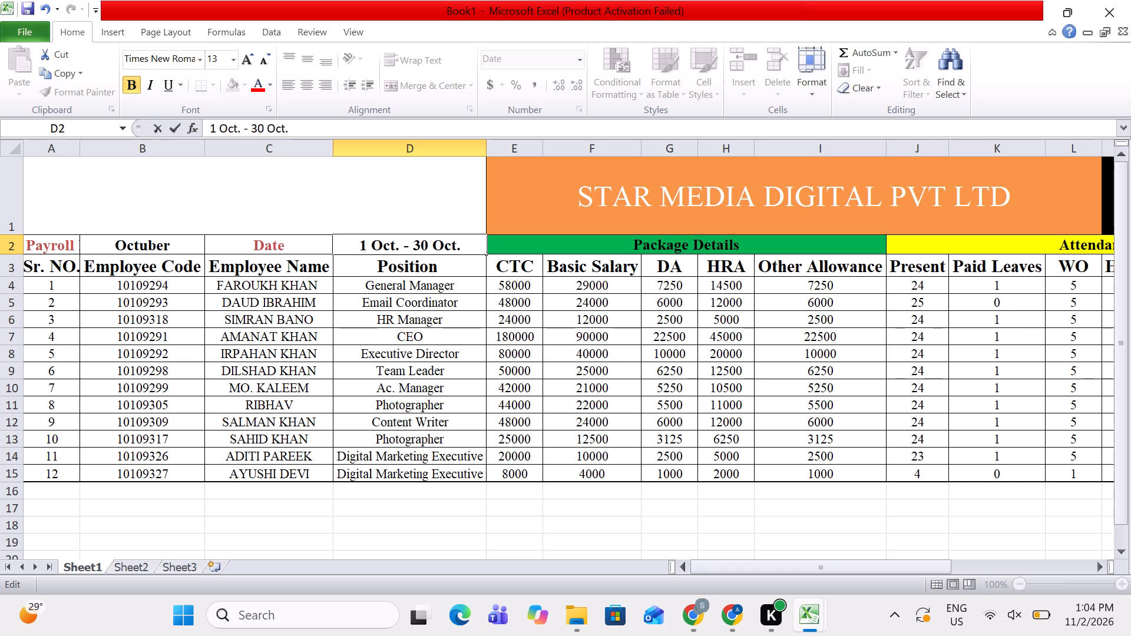
left_click(497, 402)
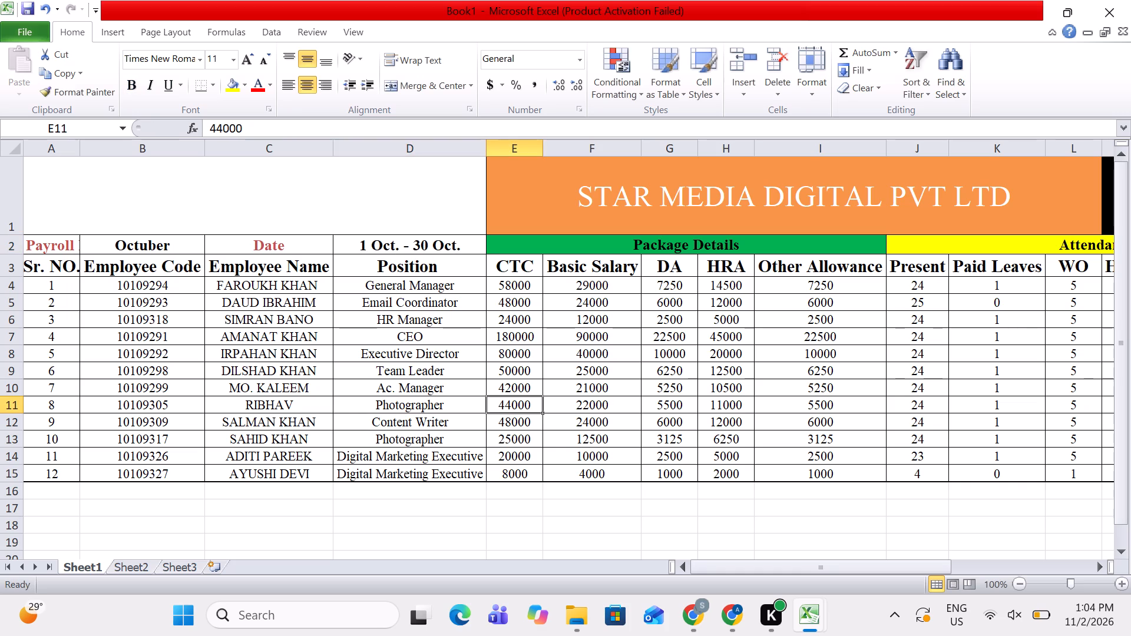
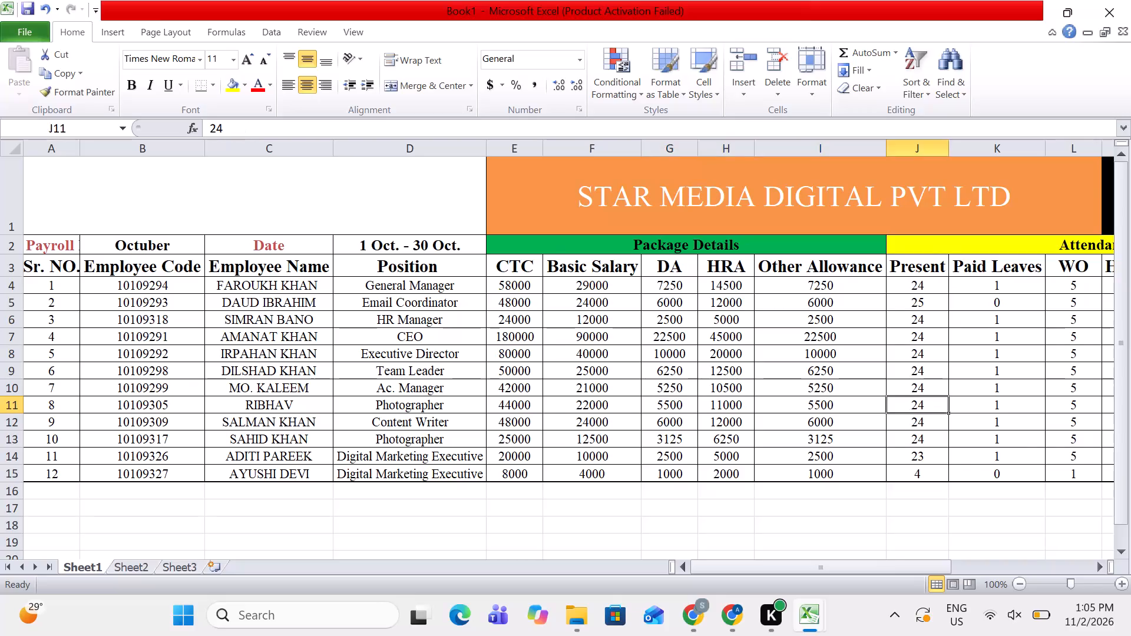
Look over the attendance and deduction columns of the salary sheet along row 11.
key("Right")
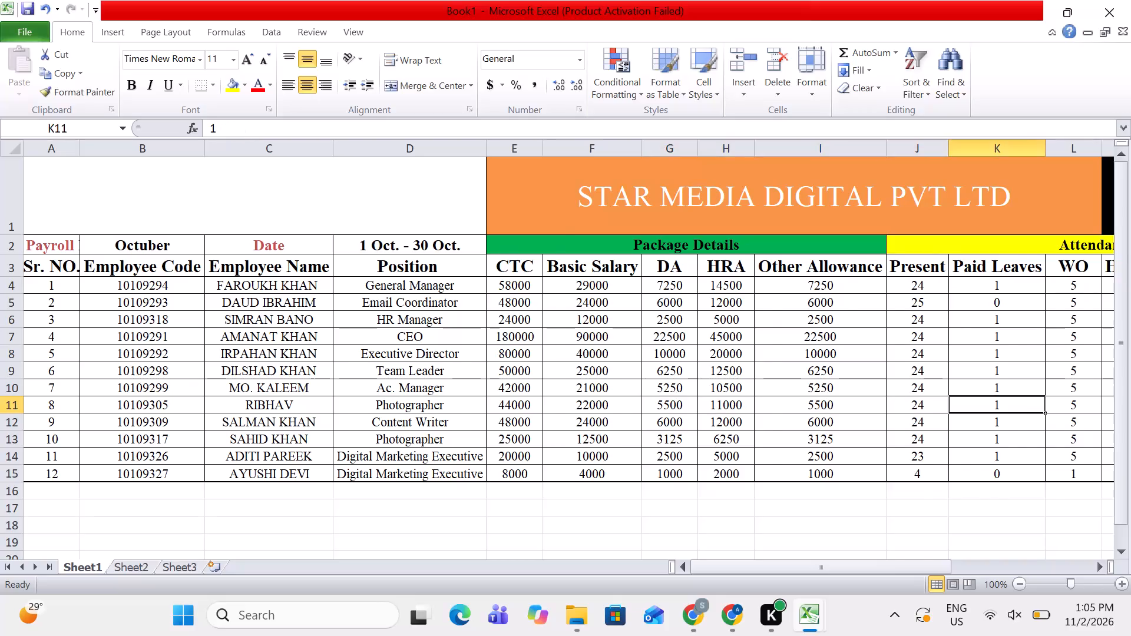
key("Right")
key("Right")
key("Right")
key("Right")
key("Right")
key("Right")
key("Right")
key("Right")
key("Left")
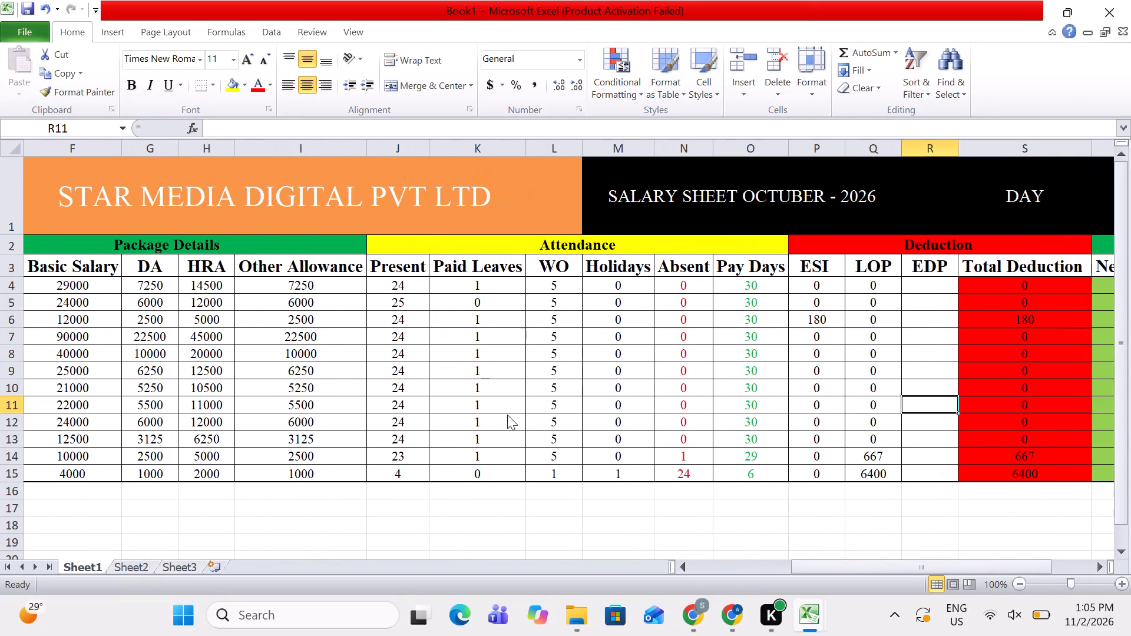
key("Left")
Save the workbook in the Monthly Payroll folder under the name Payroll Oct.2026.
key("ctrl+s")
key("ctrl+s")
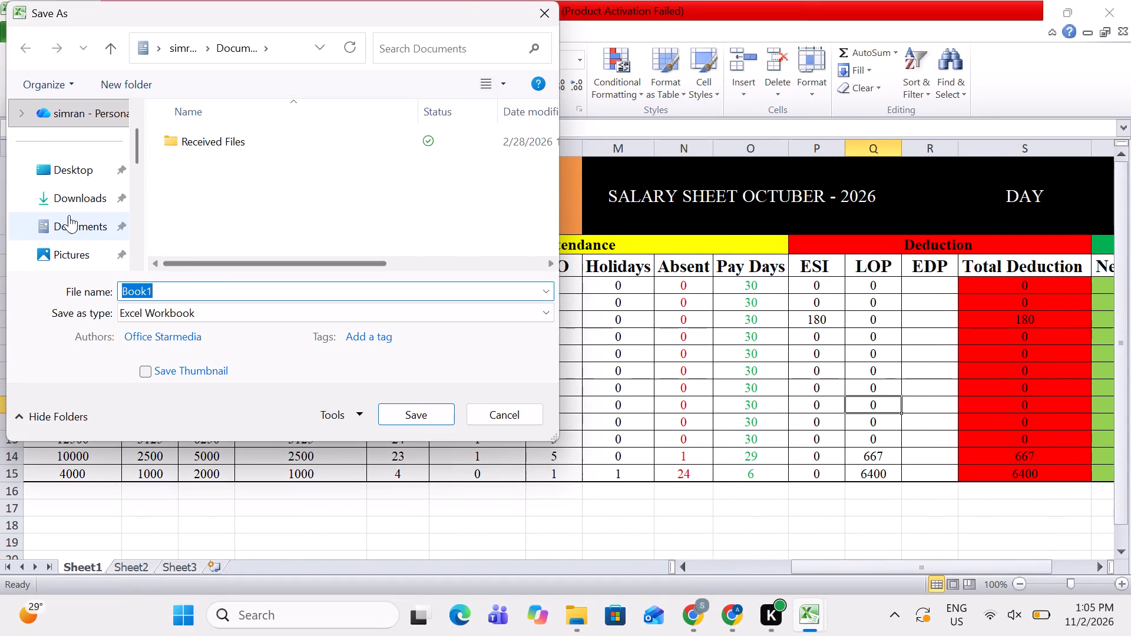
left_click(67, 169)
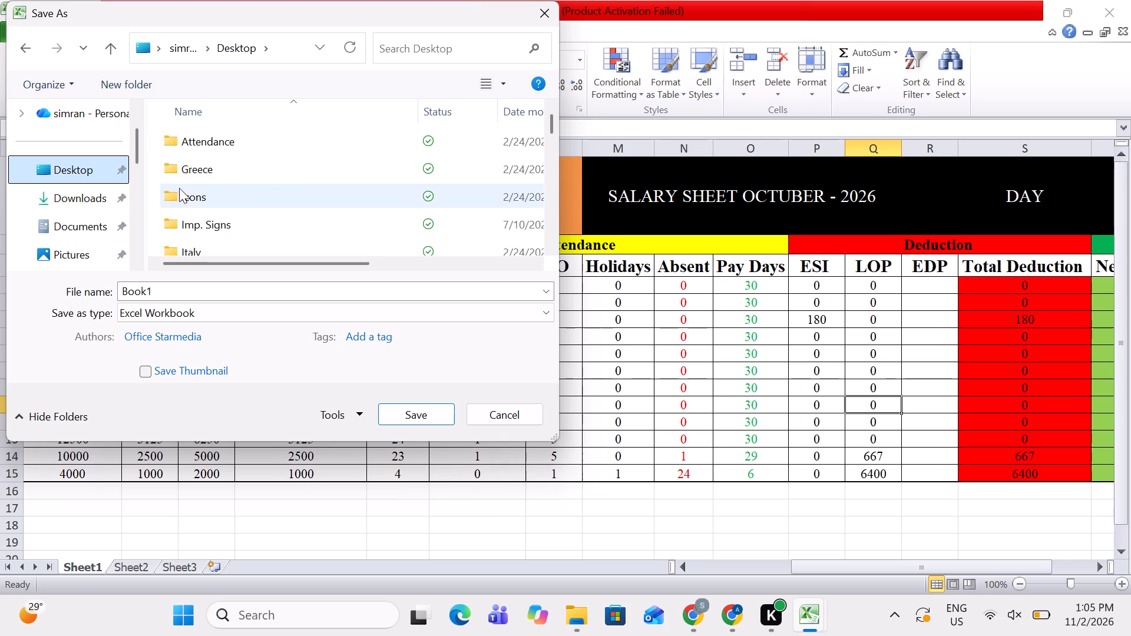
scroll(288, 222, "down", 2)
scroll(356, 207, "up", 2)
scroll(355, 207, "down", 2)
left_click(75, 221)
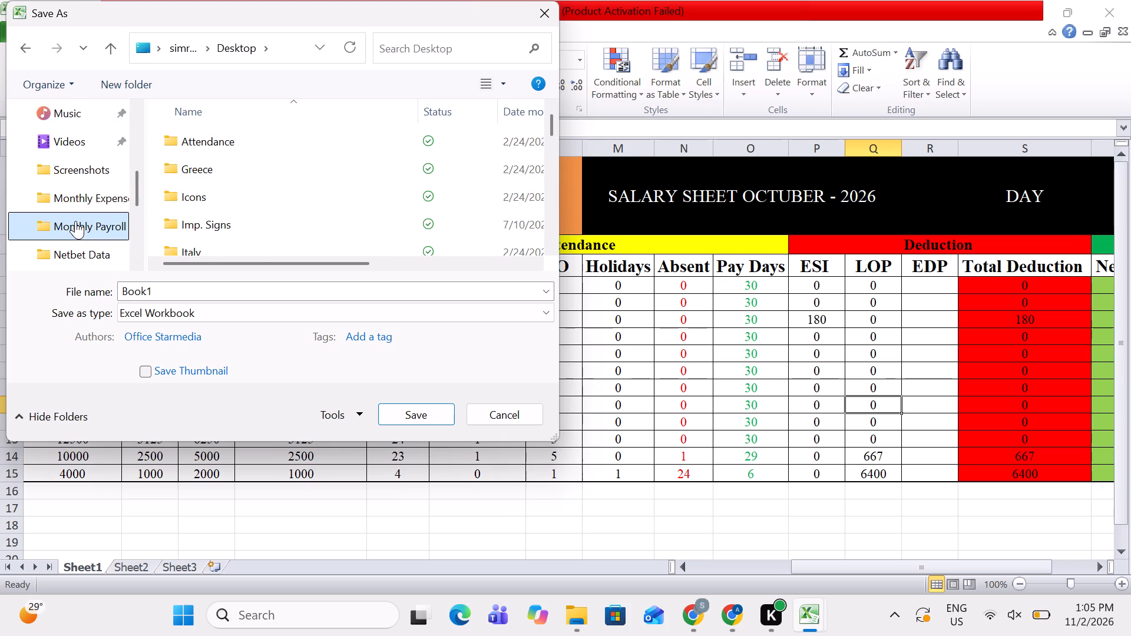
left_click(217, 290)
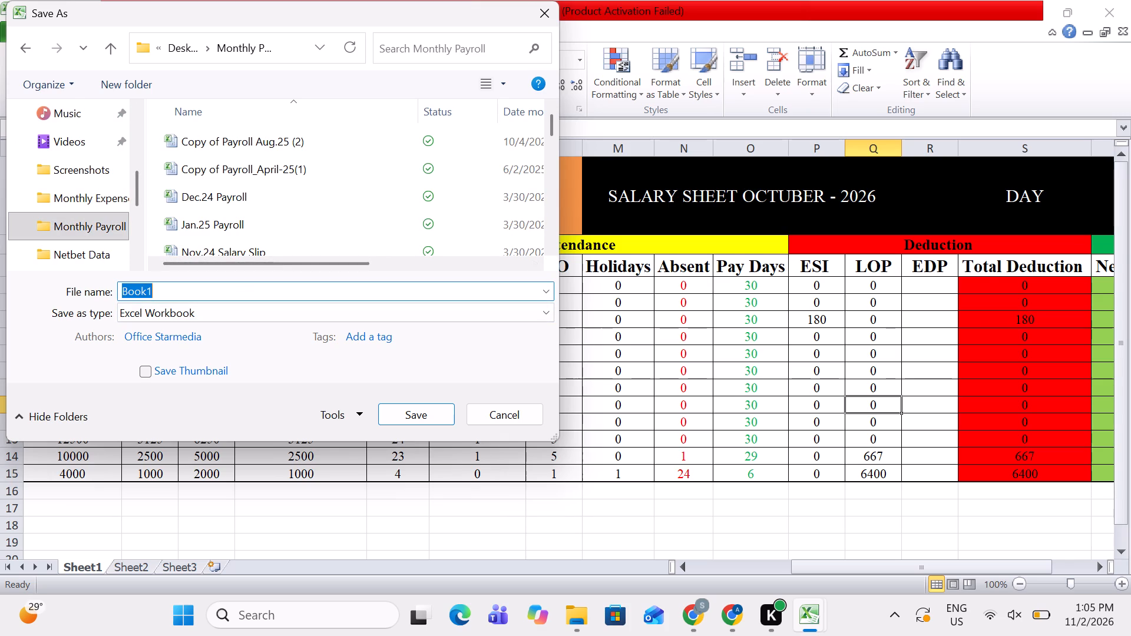
key("BackSpace")
type("Pay")
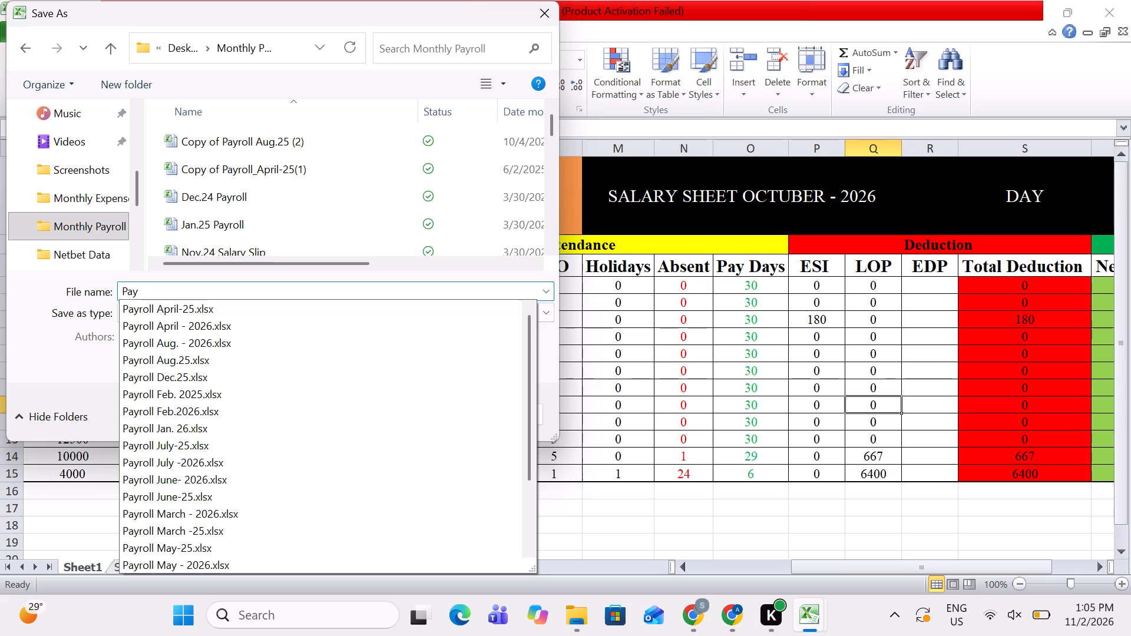
type("roll")
key("space")
type("Oct")
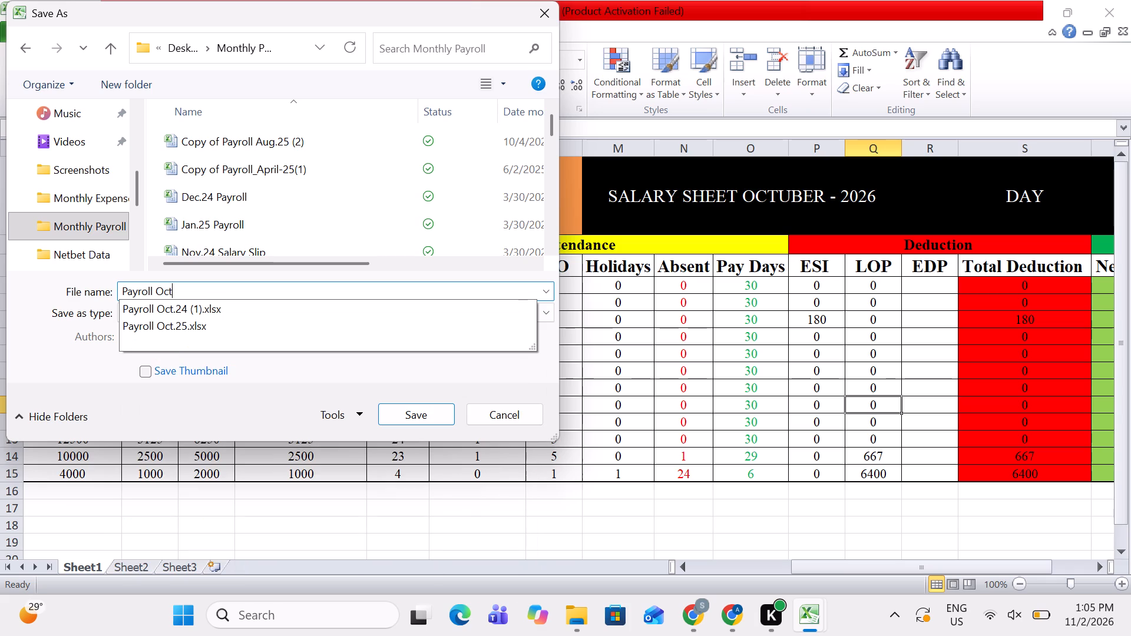
type(".")
key("space")
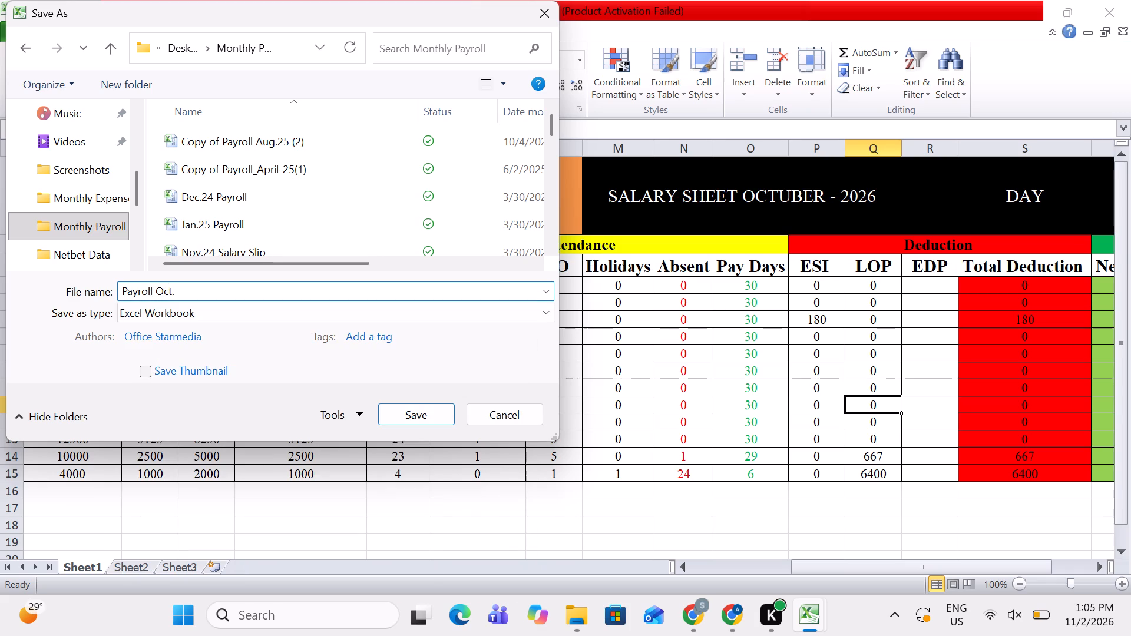
type("26")
key("Left")
key("Left")
key("BackSpace")
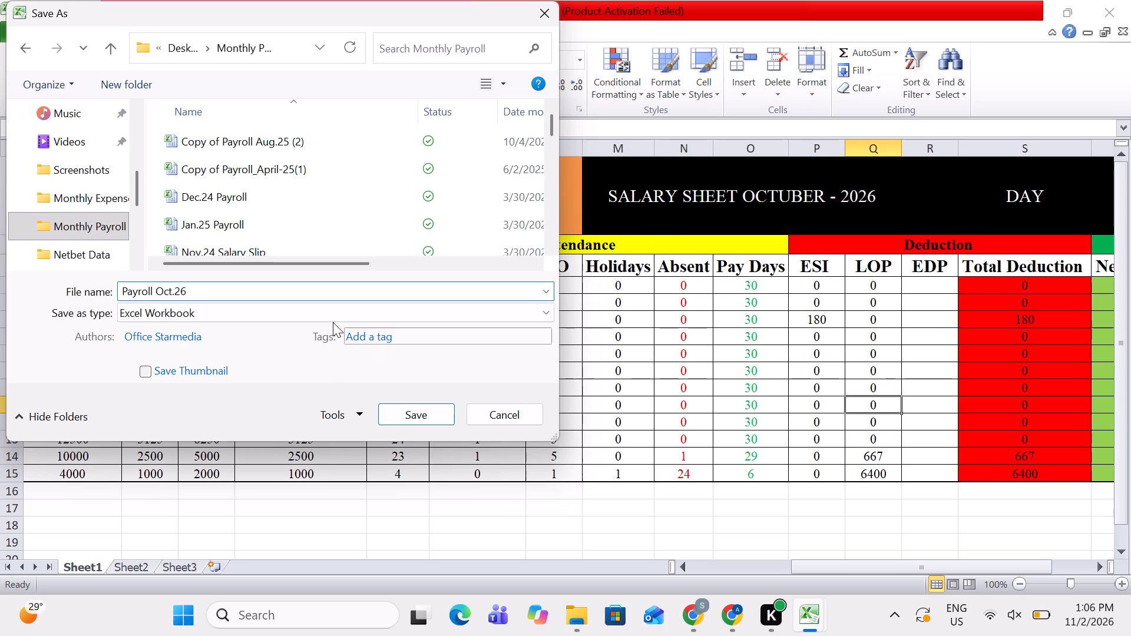
type("20")
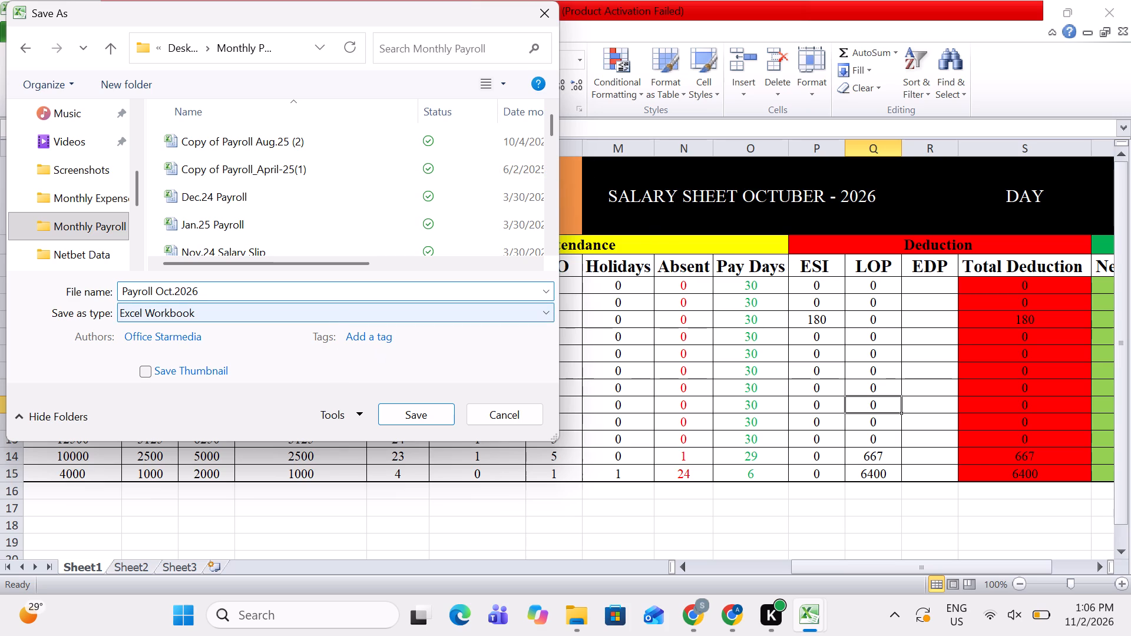
left_click(417, 415)
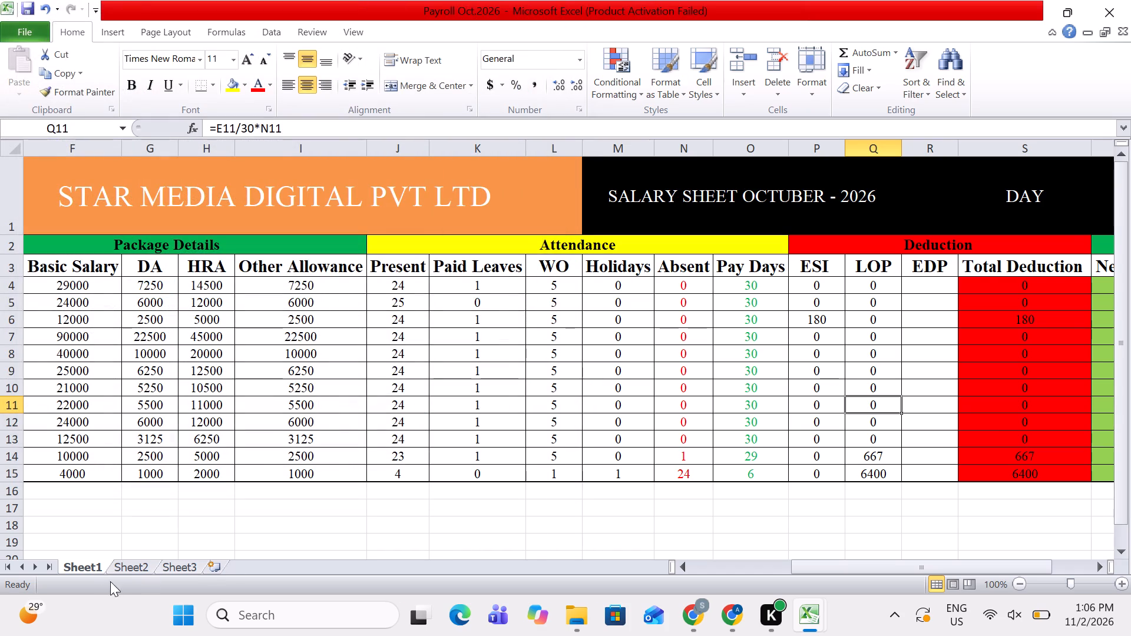
Switch to the Payroll Sep. 2026 workbook and copy the entire Attendance September - 2026 sheet.
key("alt+Tab")
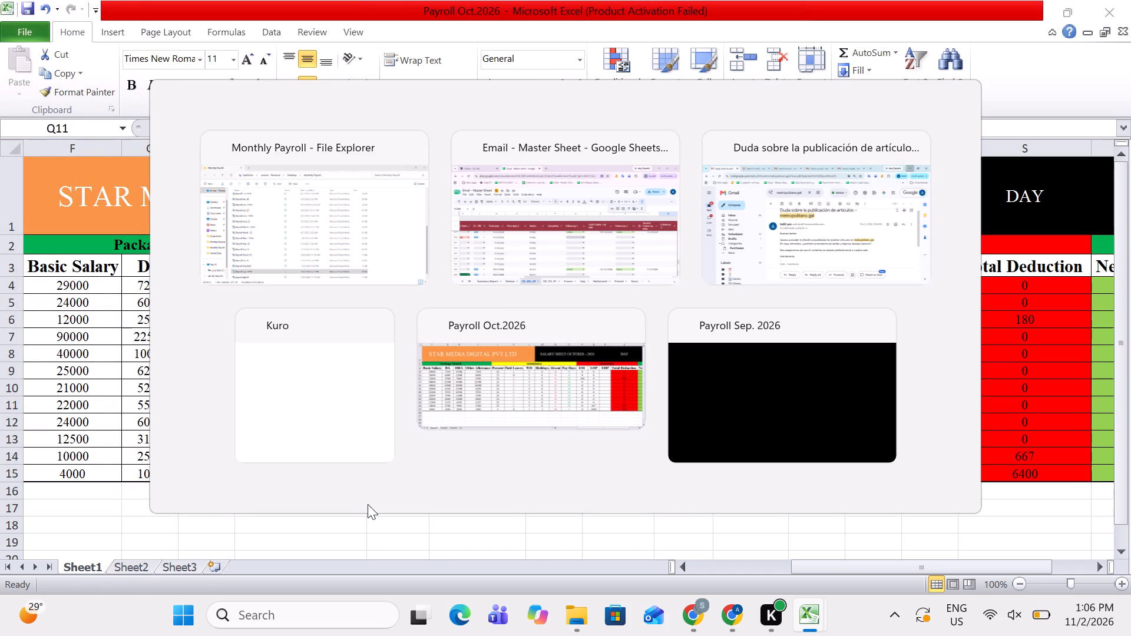
key("alt+Tab")
key("alt+Tab")
key("alt+Tab")
key("alt+Tab")
key("alt+Tab")
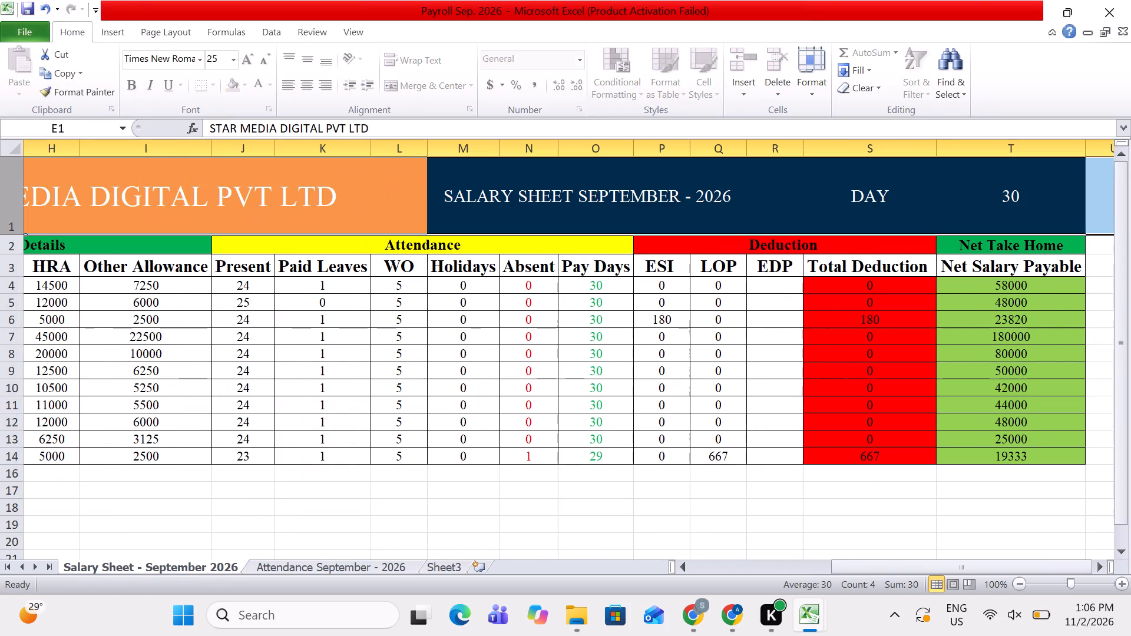
left_click(325, 565)
key("ctrl+a")
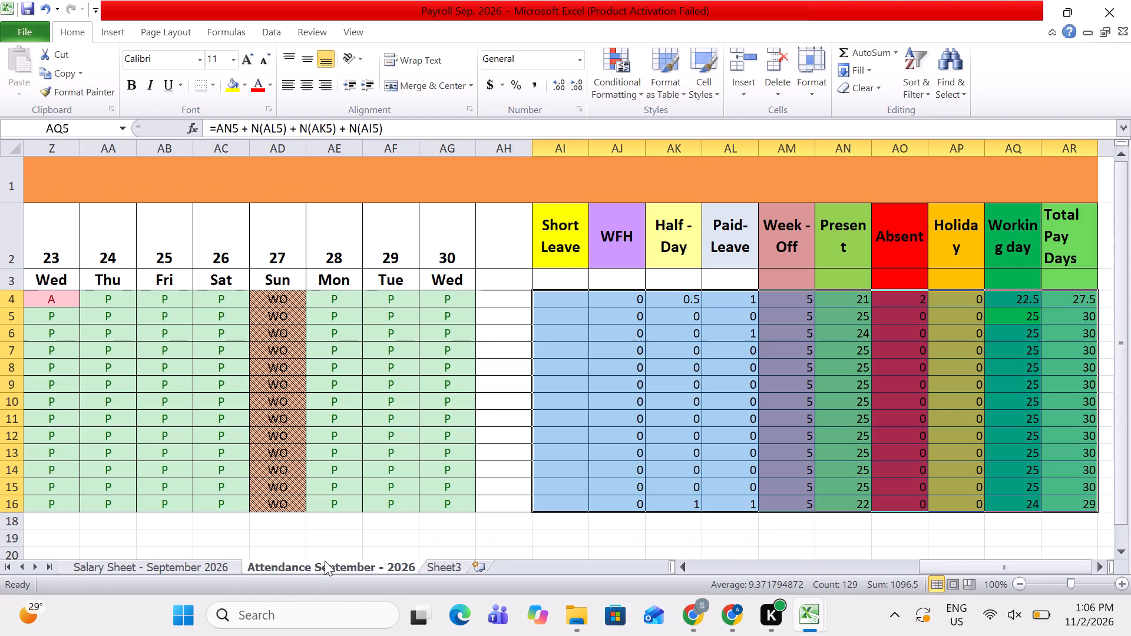
left_click(142, 458)
key("Left")
key("Left")
key("Left")
key("Left")
key("Left")
key("Left")
key("Left")
key("Left")
key("Left")
key("Left")
key("Left")
key("Left")
key("Left")
key("Left")
key("Left")
key("Left")
key("Left")
key("Left")
key("Left")
key("Left")
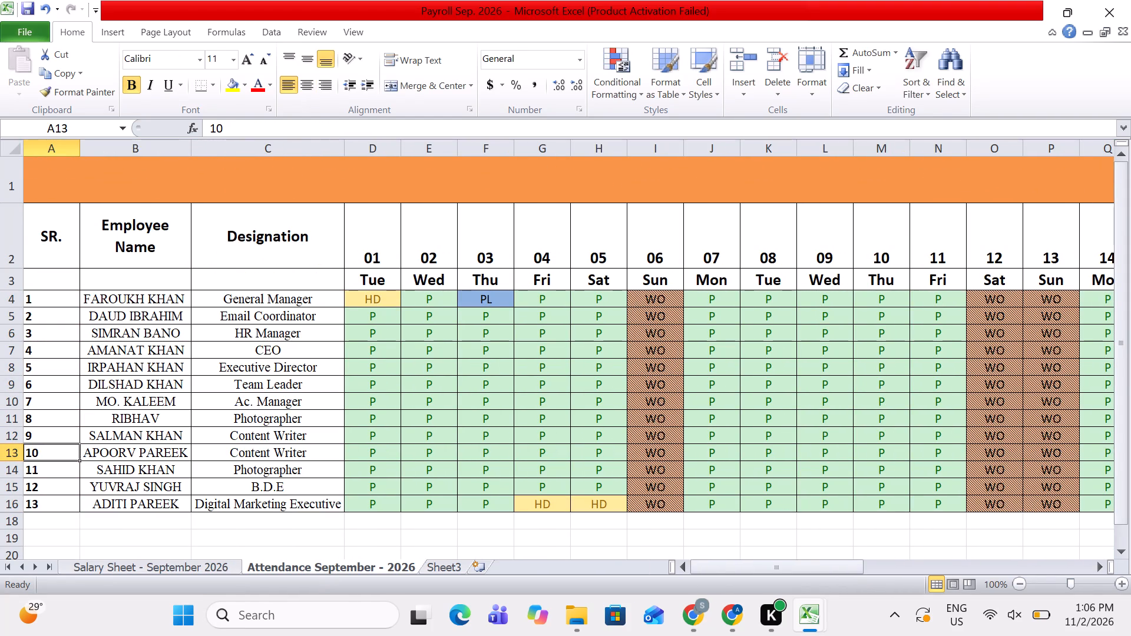
key("Down")
key("Down")
key("Down")
key("Down")
key("Down")
key("ctrl+a")
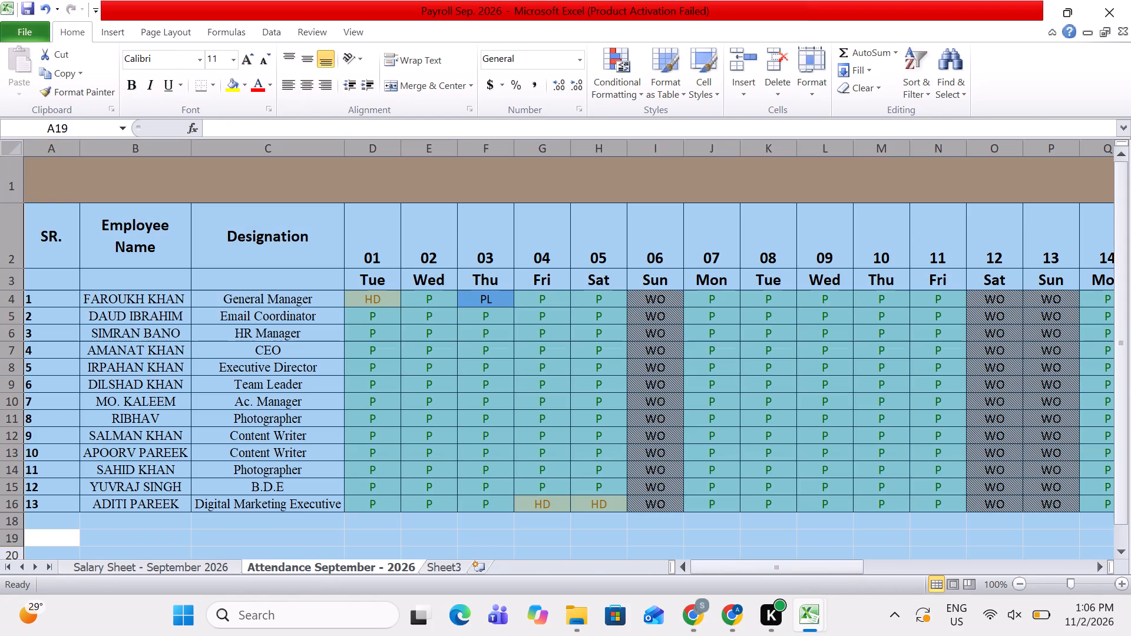
key("ctrl+c")
Paste the copied attendance sheet into Sheet2 of the Payroll Oct.2026 workbook, starting at cell A1.
key("alt+Tab")
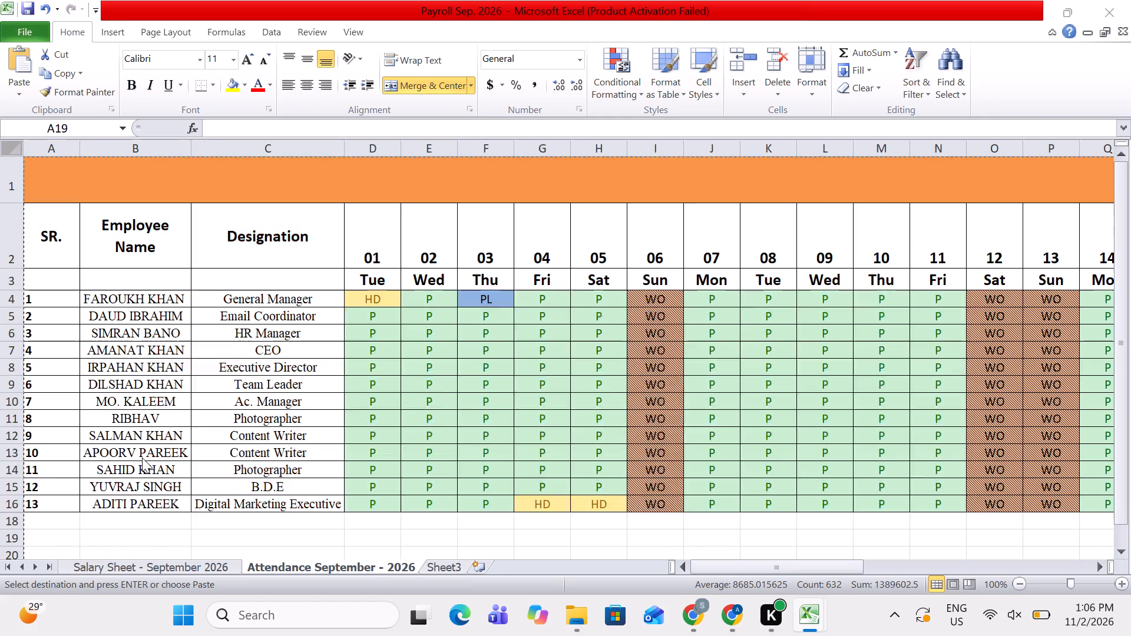
key("alt+Tab")
key("alt+Tab")
key("alt+Tab")
key("alt+Tab")
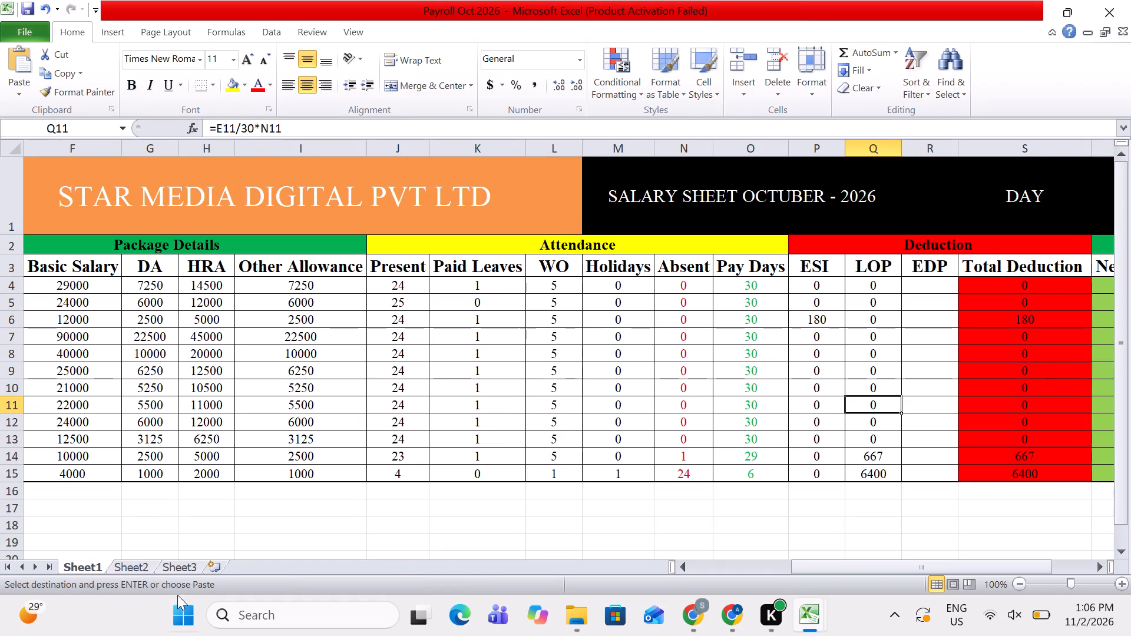
left_click(134, 571)
key("Up")
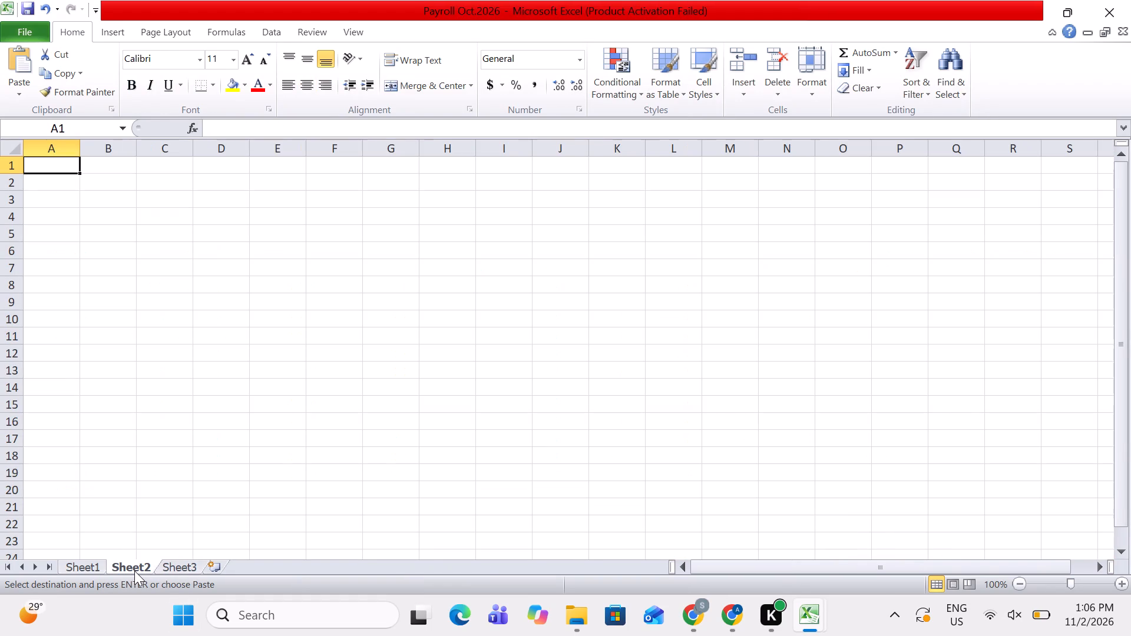
key("ctrl+v")
Look through the date columns and the title of the pasted attendance sheet.
key("Down")
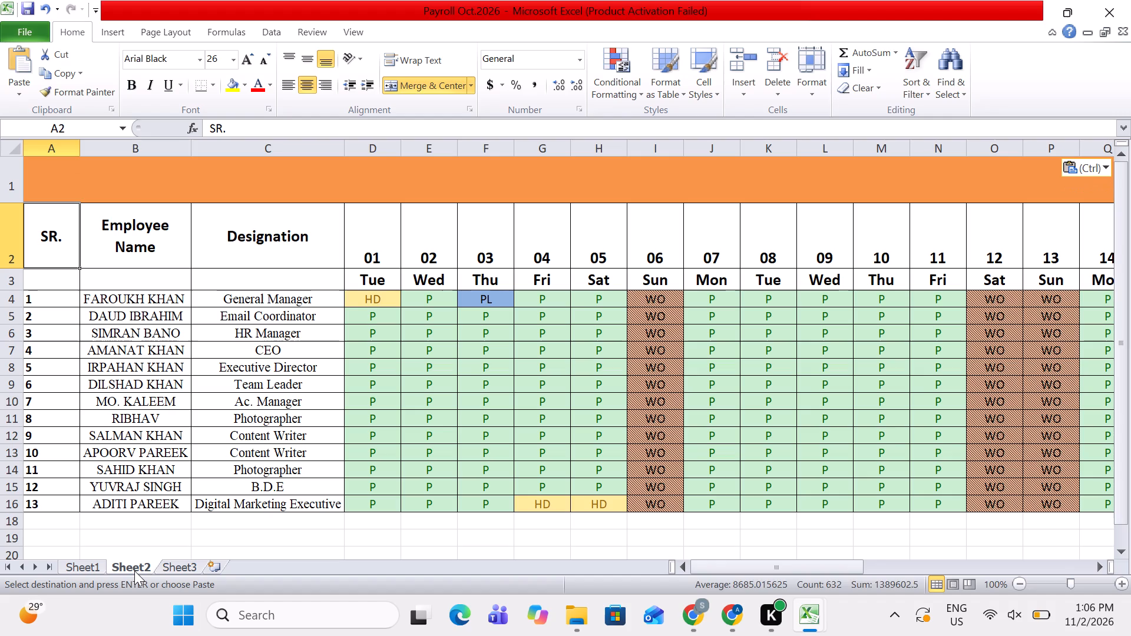
key("Left")
key("Left")
key("Left")
key("Left")
key("Left")
key("Left")
key("Left")
key("Left")
key("Left")
key("Left")
key("Left")
key("Left")
key("Left")
key("Left")
key("Left")
key("Left")
key("Left")
key("Left")
key("Left")
key("Left")
key("Right")
key("Right")
key("Right")
key("Right")
key("Right")
key("Right")
key("Right")
key("Right")
key("Right")
key("Right")
key("Right")
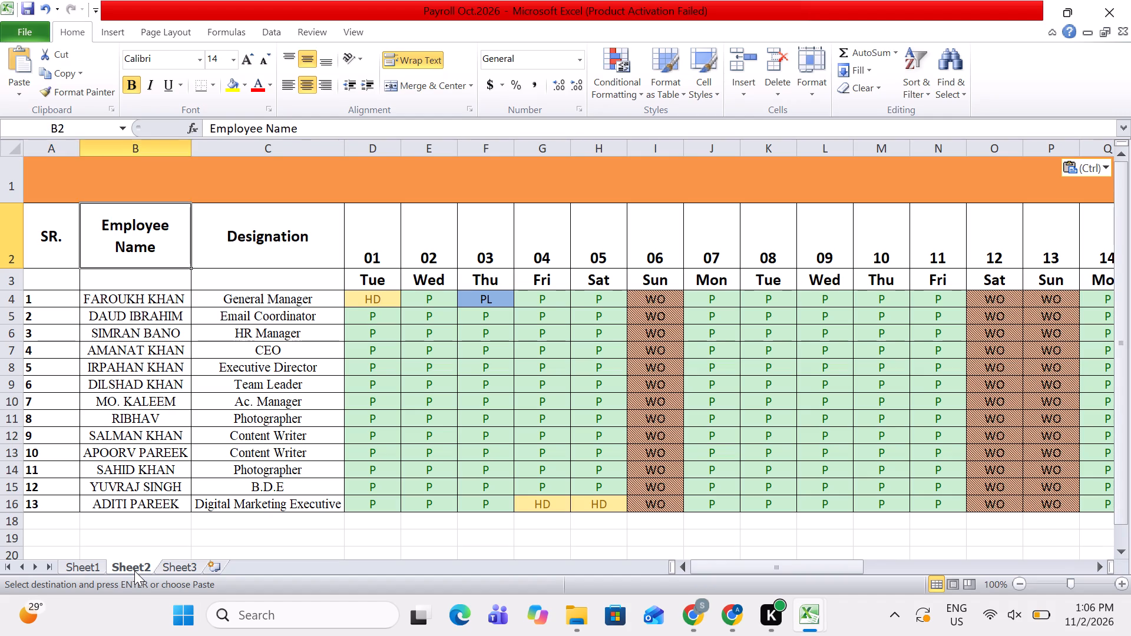
key("Right")
key("Right")
key("Right")
key("Right")
key("Right")
key("Right")
key("Right")
key("Right")
key("Right")
key("Right")
key("Right")
key("Right")
key("Right")
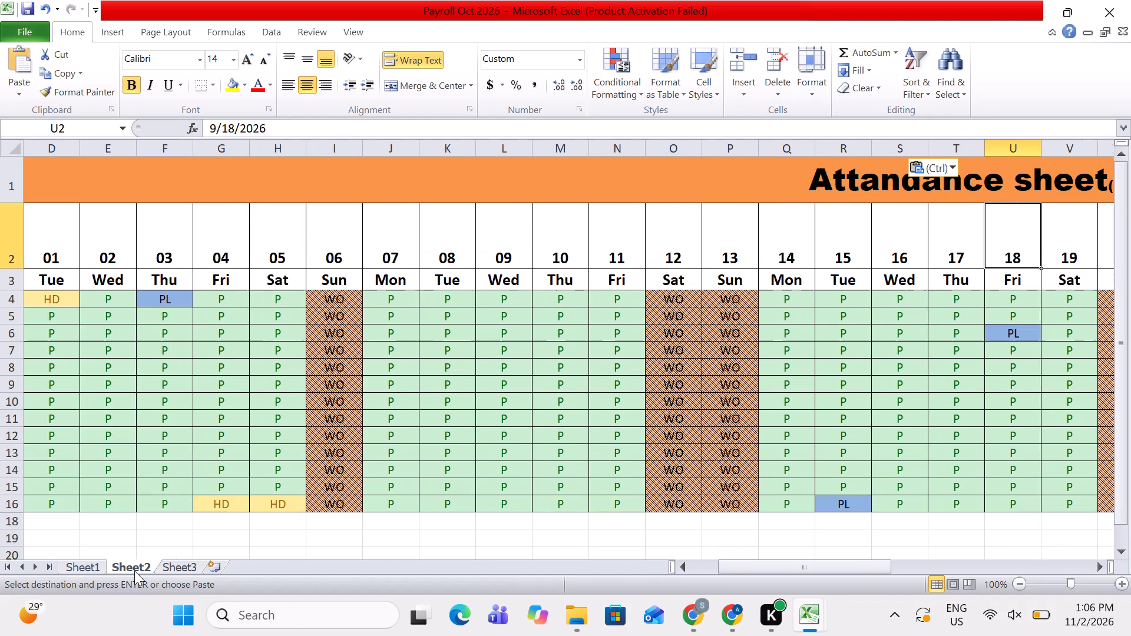
key("Right")
key("Right")
key("Right")
key("Right")
key("Right")
key("Right")
key("Right")
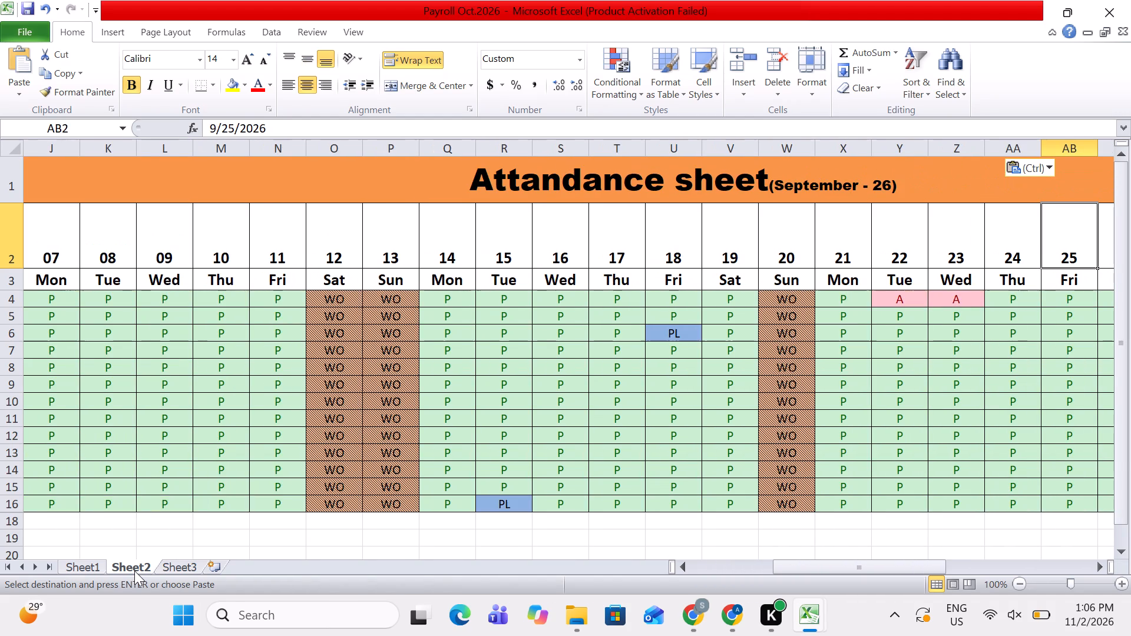
Change the month in the orange title cell A1 so it reads Attandance sheet(Octuber - 26).
double_click(849, 187)
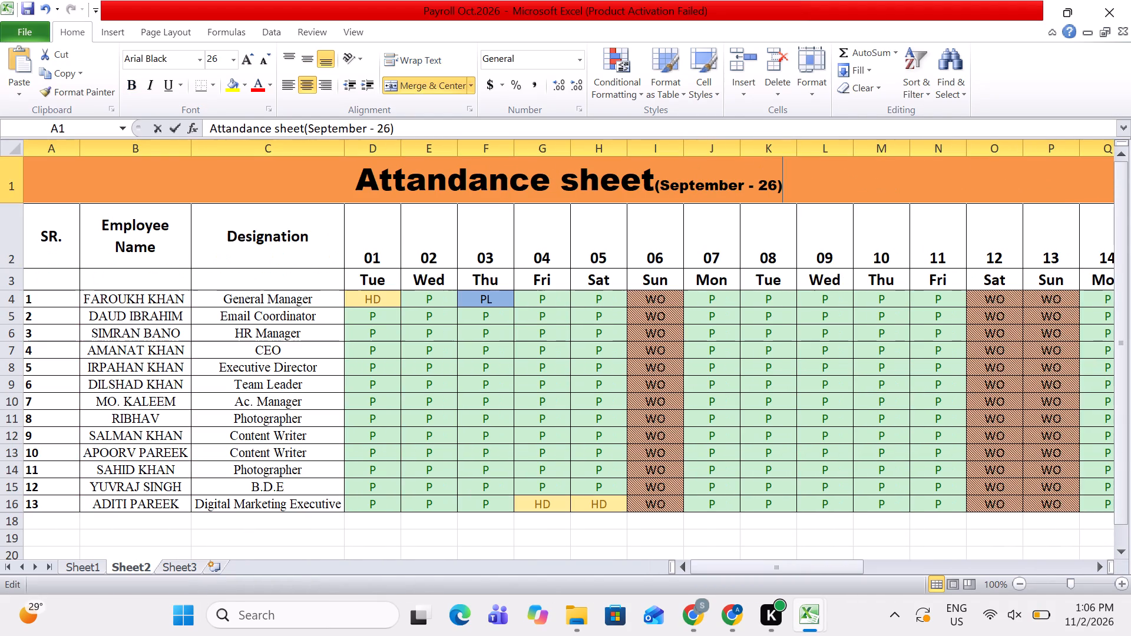
left_click(363, 128)
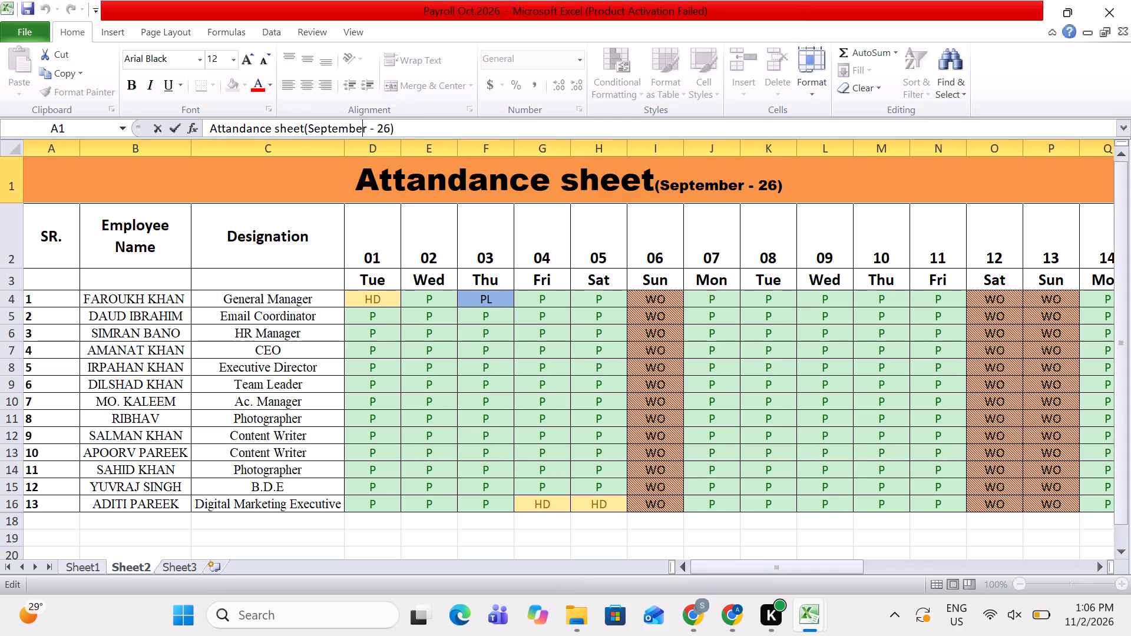
key("Right")
key("BackSpace")
key("BackSpace")
key("BackSpace")
key("BackSpace")
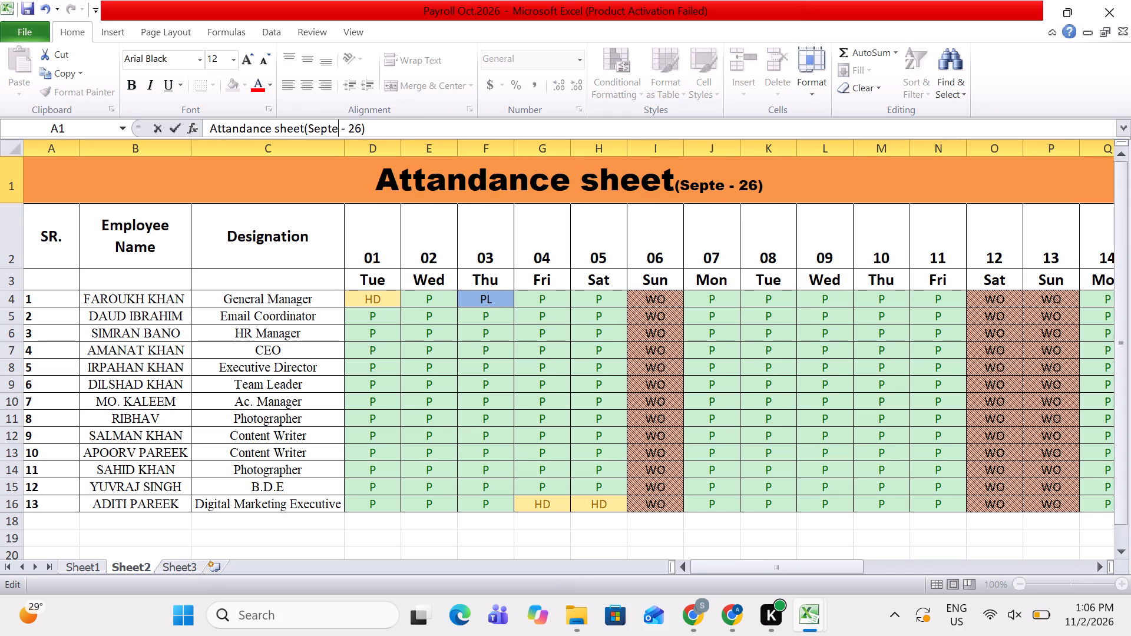
key("BackSpace")
key("BackSpace")
key("BackSpace")
key("BackSpace")
key("BackSpace")
key("shift+o")
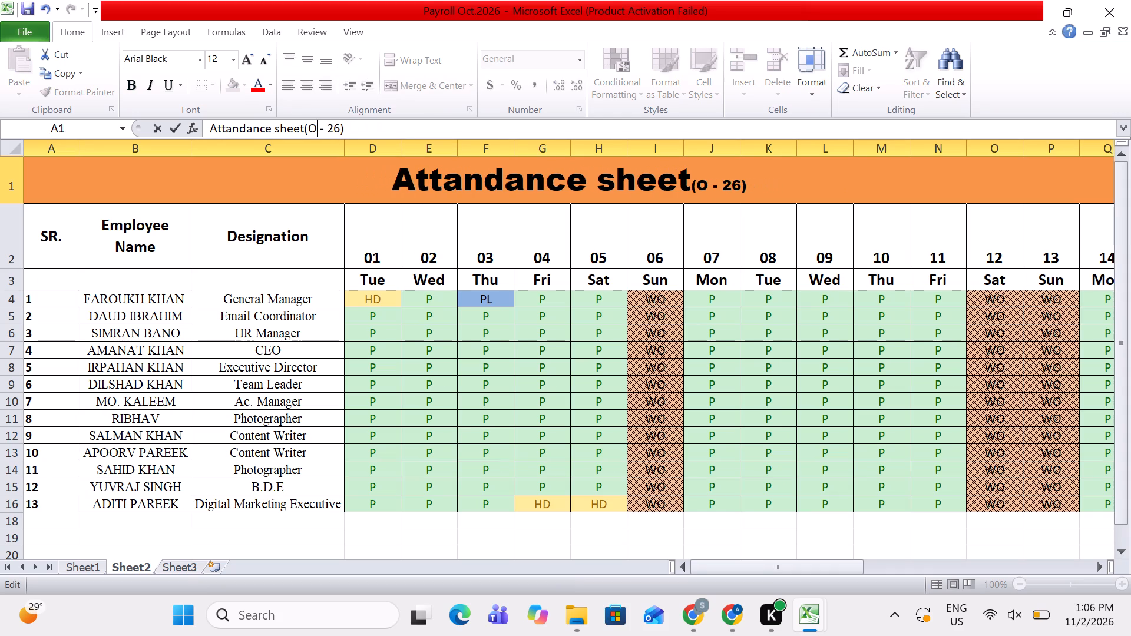
type("ctu")
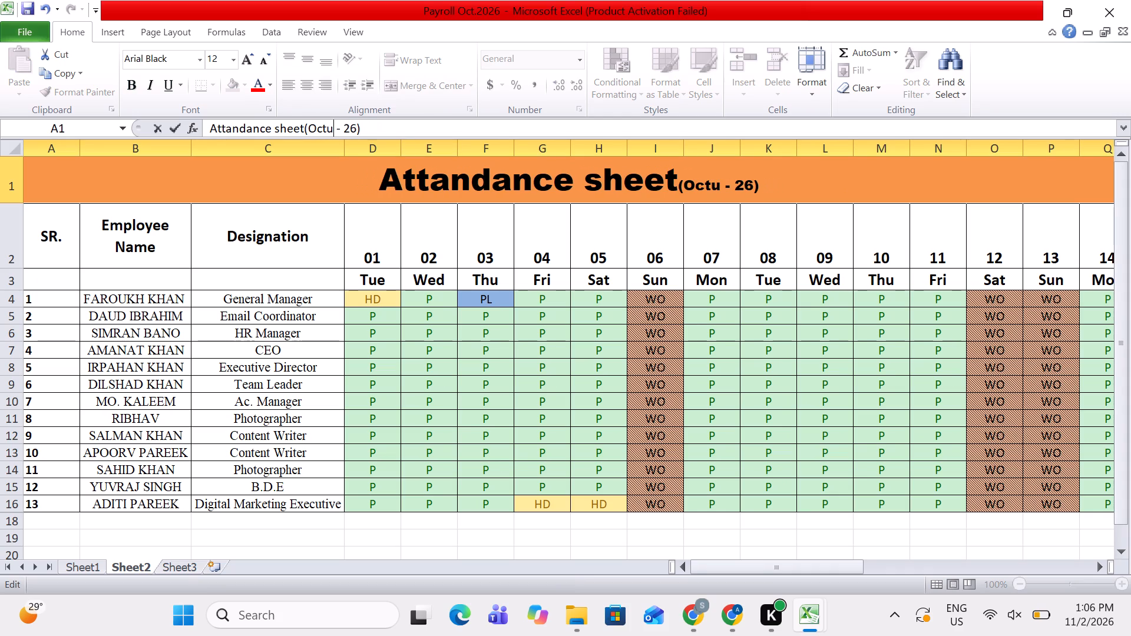
type("ber")
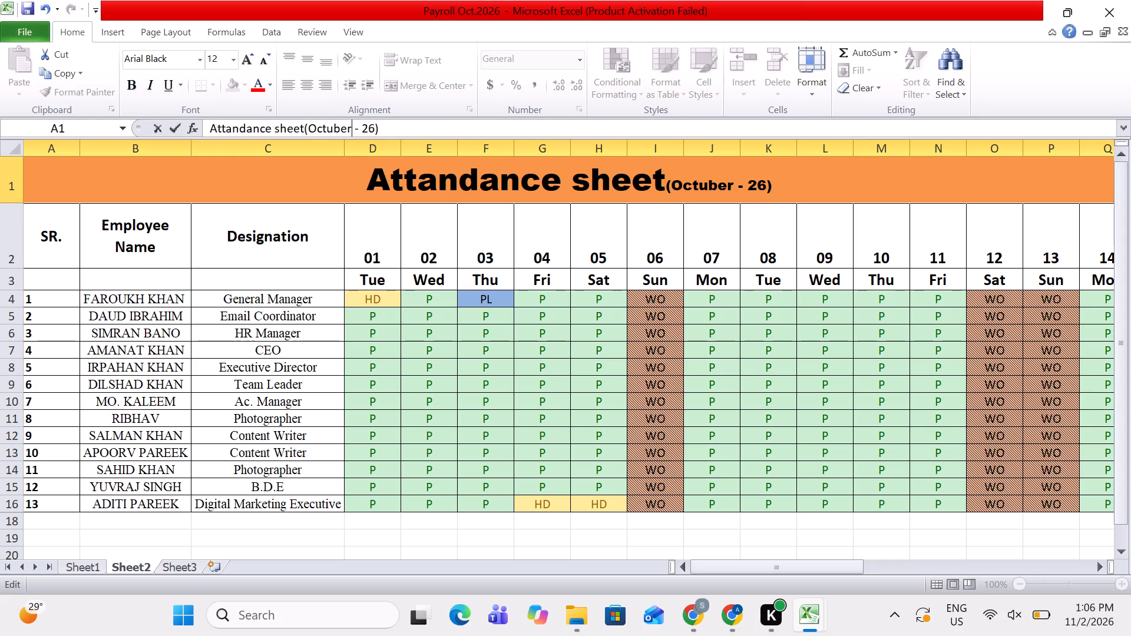
left_click(662, 384)
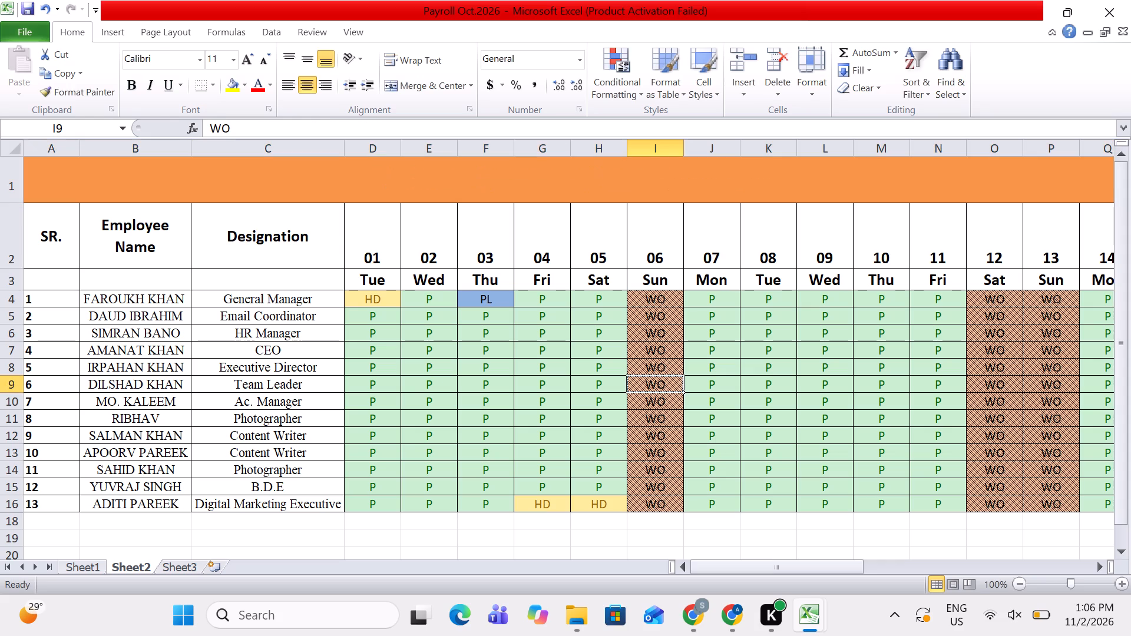
Change the first date in cell D2 of the attendance sheet to 10/1/2026.
key("Left")
key("Left")
key("Left")
key("Left")
key("Left")
key("Left")
key("Left")
key("Left")
key("Left")
key("Left")
key("Left")
key("Left")
key("Left")
key("Left")
key("Left")
key("Left")
key("Left")
key("Left")
key("Left")
key("Left")
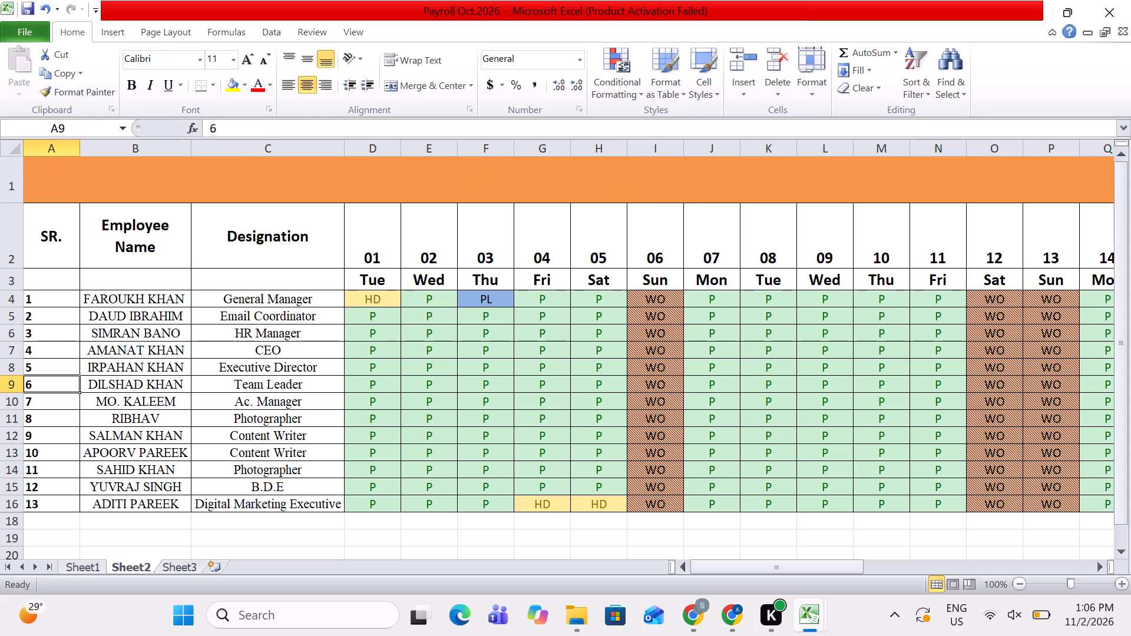
key("Up")
key("Up")
key("Up")
key("Up")
key("Up")
key("Right")
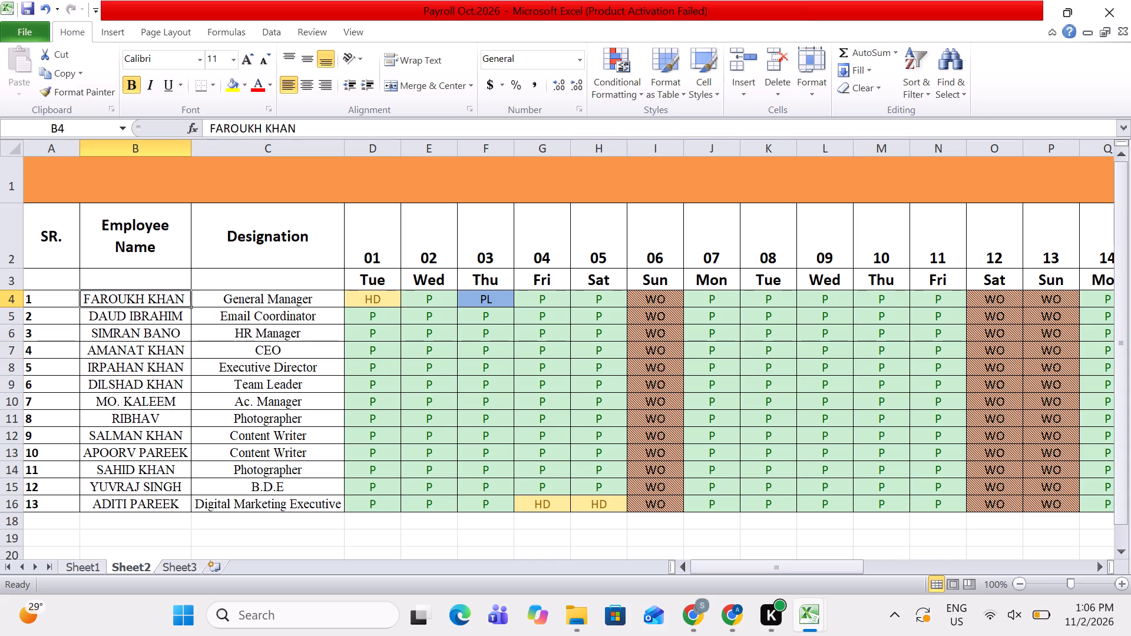
key("Right")
key("Right")
key("Up")
key("Up")
key("Down")
key("Down")
key("Up")
key("Up")
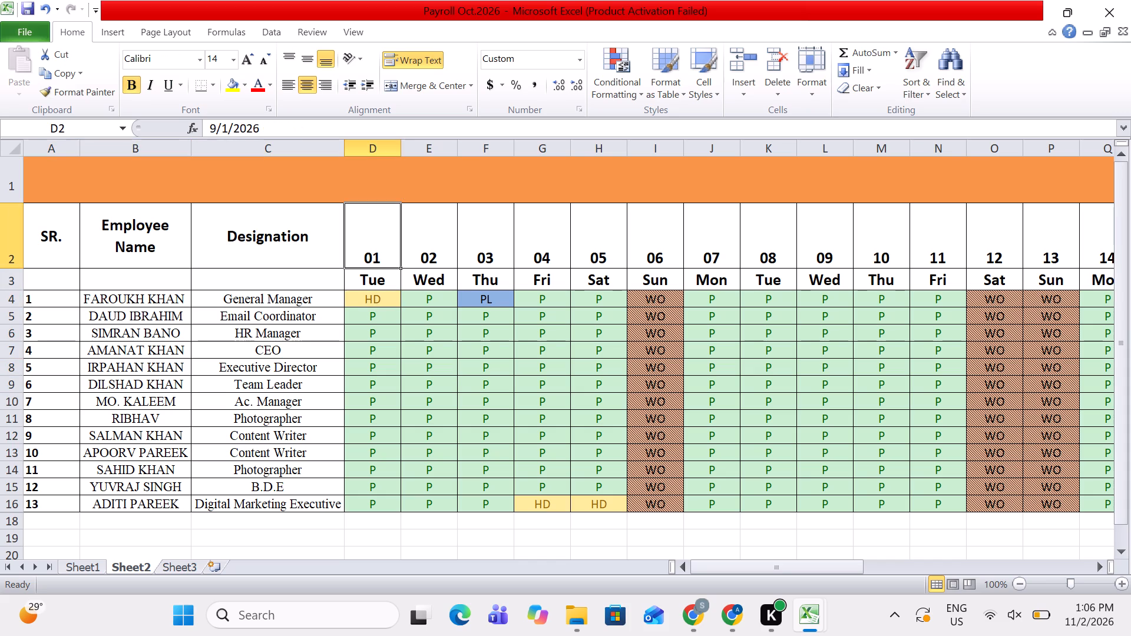
key("Down")
key("Up")
left_click(217, 121)
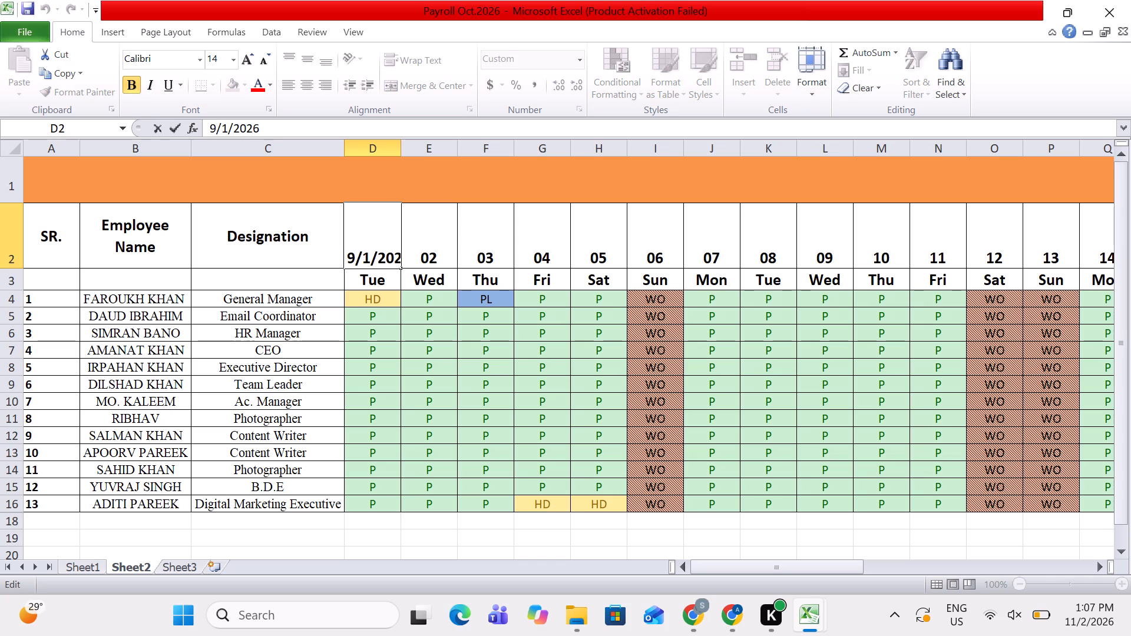
key("BackSpace")
type("10")
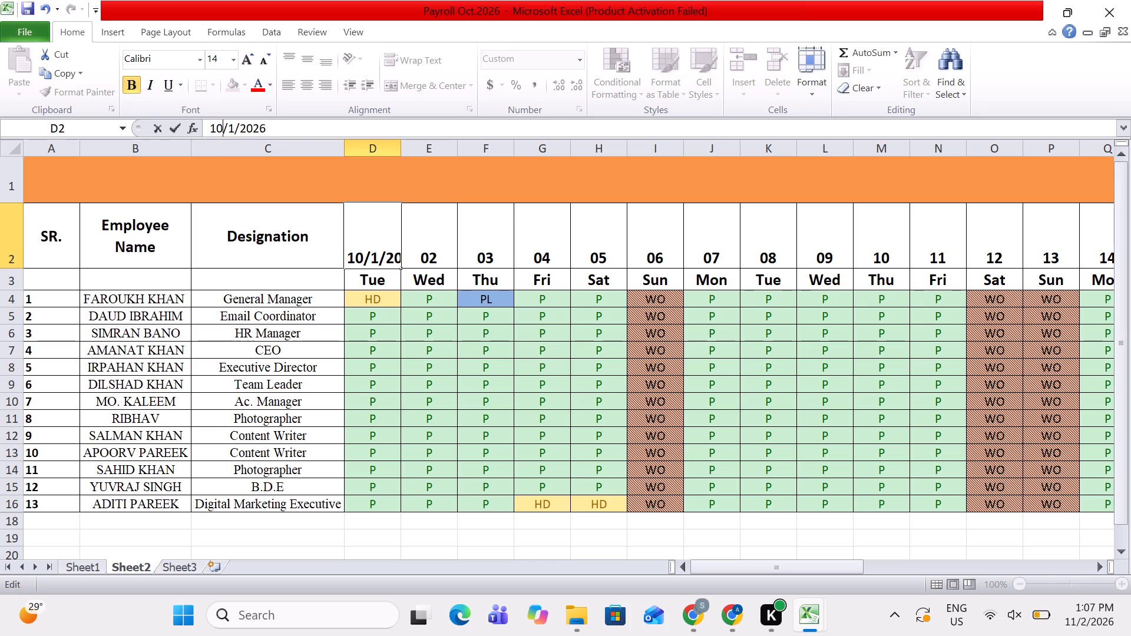
key("Return")
Fill the date and weekday headings in D2:D3 across through column AH, extending the series to day 31.
key("Up")
key("shift+Down")
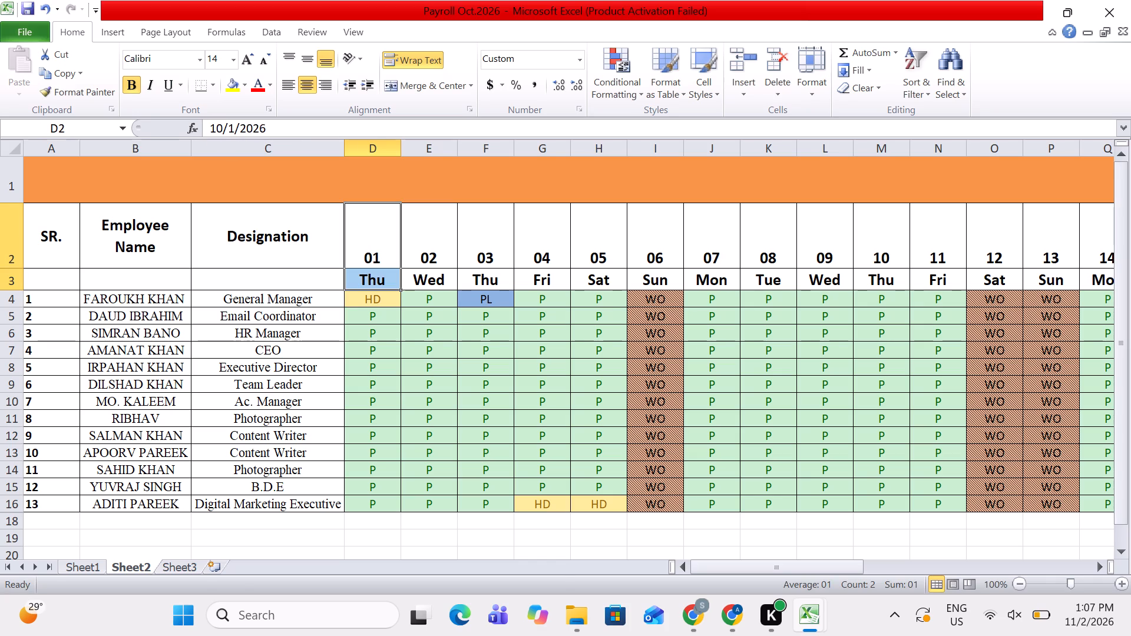
left_click_drag(401, 287, 998, 293)
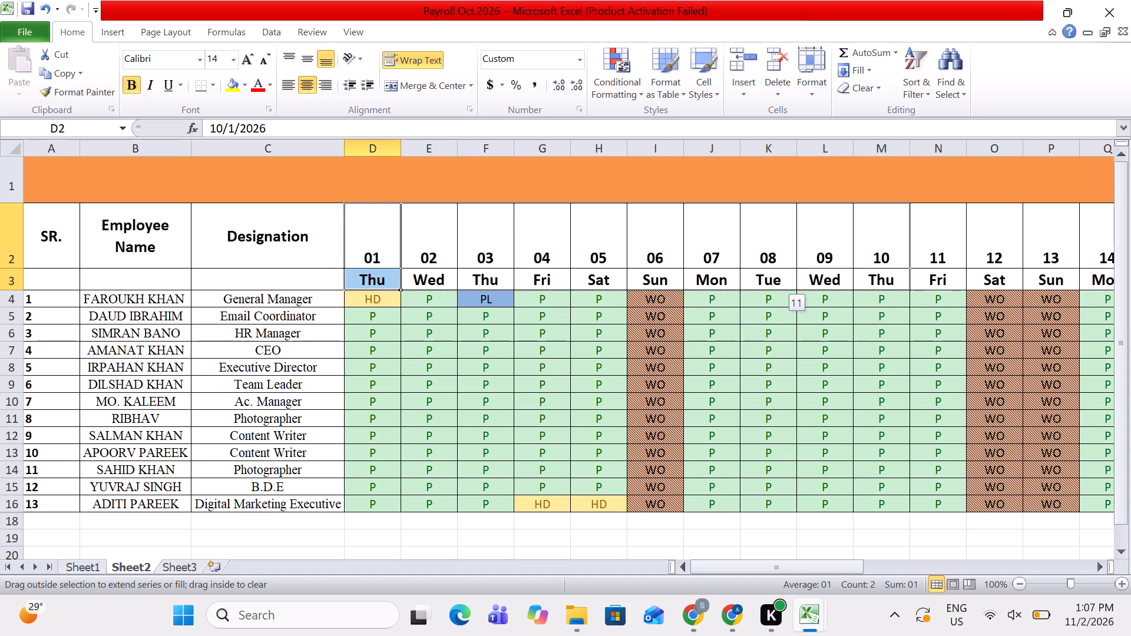
left_click_drag(998, 293, 1116, 302)
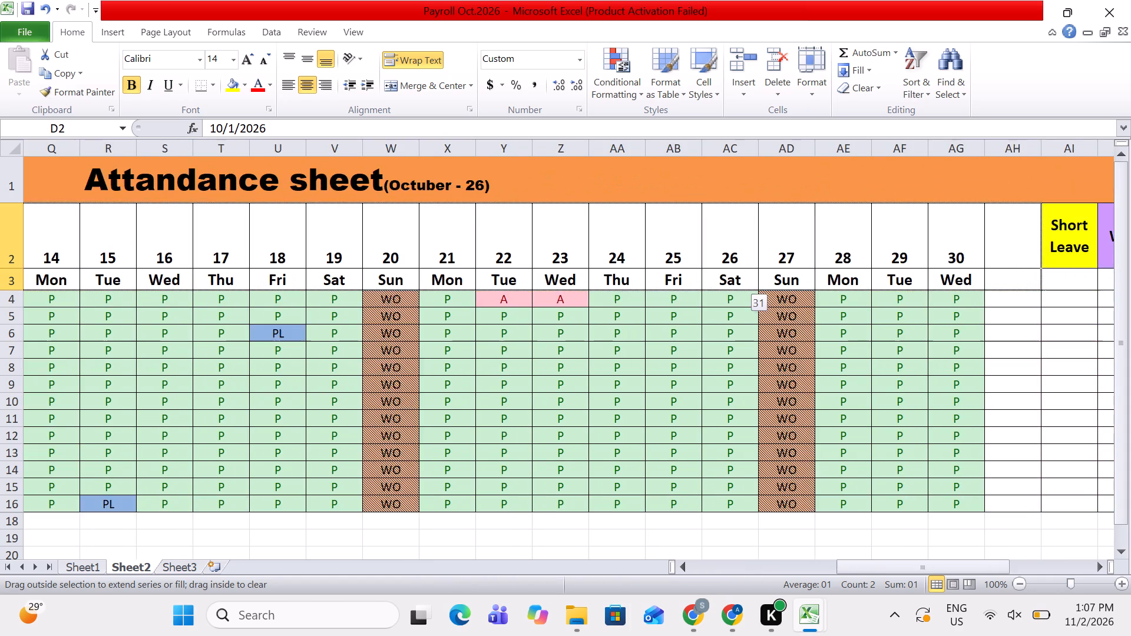
left_click_drag(1116, 302, 968, 279)
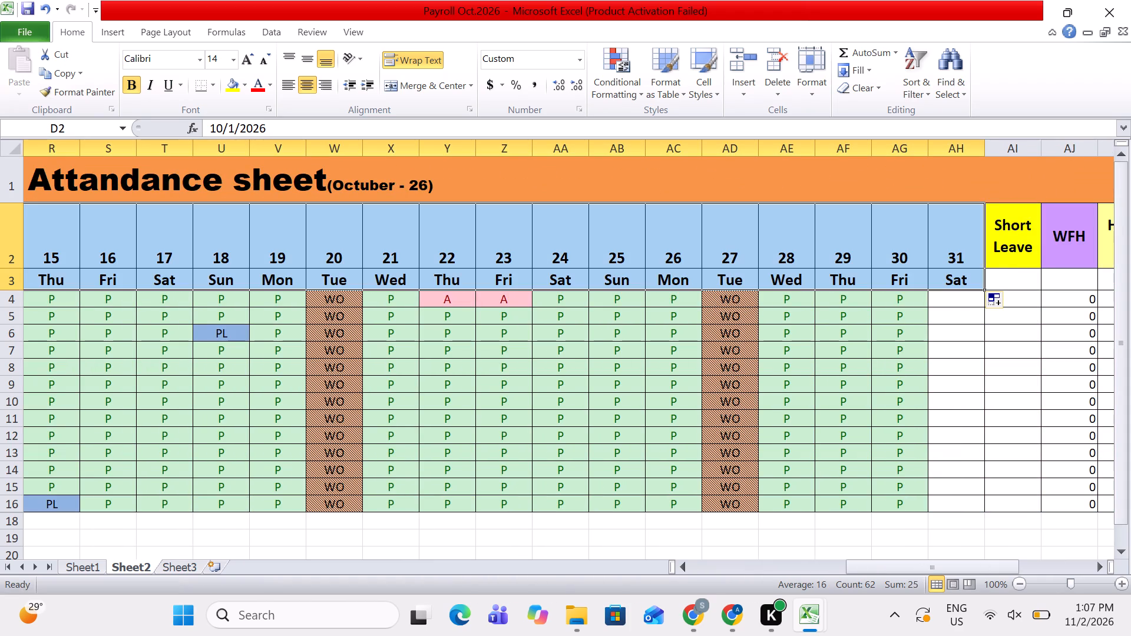
Set the General Manager's attendance for day 01, cell D4, to P.
left_click(947, 314)
key("Left")
key("Left")
key("Left")
key("Left")
key("Left")
key("Left")
key("Left")
key("Left")
key("Left")
key("Left")
key("Left")
key("Left")
key("Left")
key("Left")
key("Left")
key("Left")
key("Left")
key("Left")
key("Left")
key("Left")
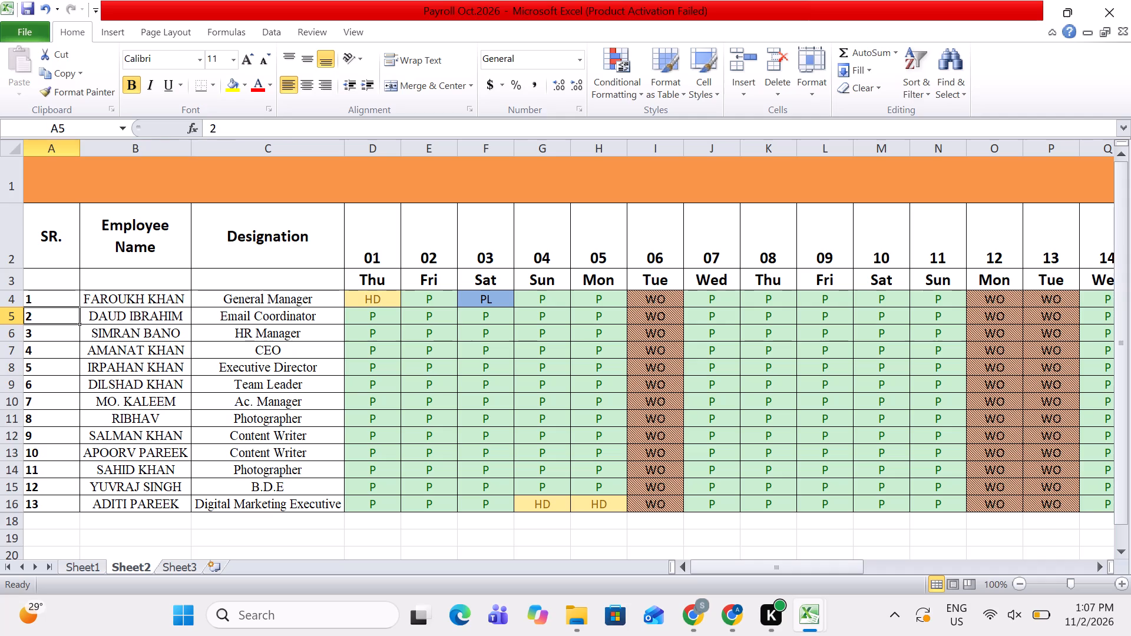
key("Right")
key("Right")
key("Right")
key("Right")
key("Up")
key("Left")
key("shift+p")
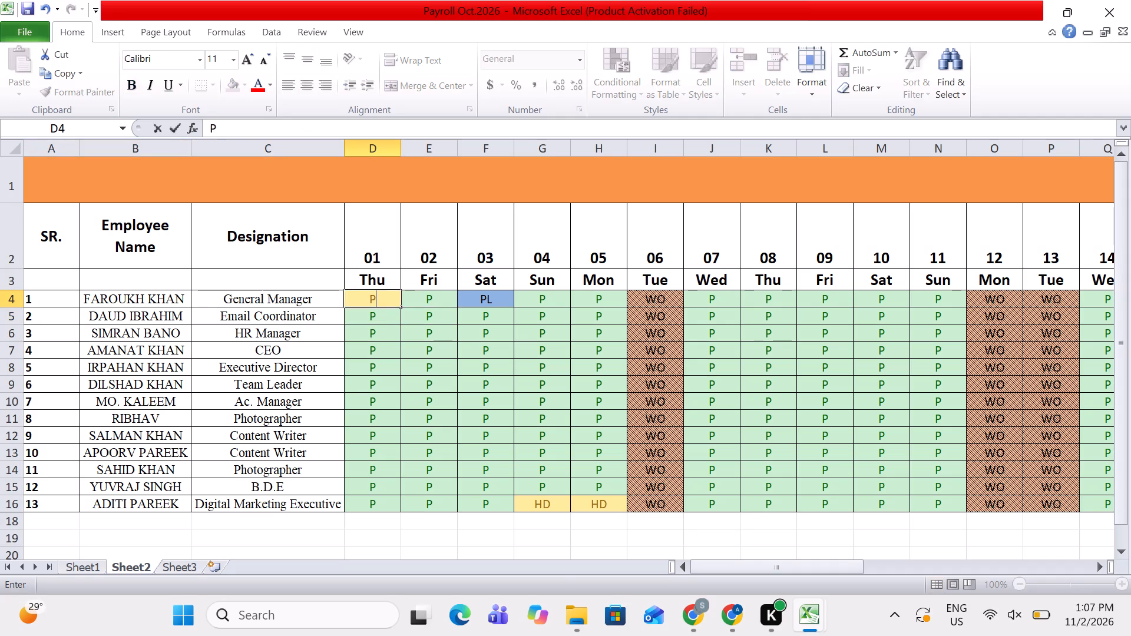
key("Right")
Copy the P mark in D4 to all 13 employees for days 01 through 31, range D4:AH16.
key("Left")
key("ctrl+c")
key("shift+Down")
key("shift+Down")
key("shift+Down")
key("shift+Down")
key("shift+Down")
key("shift+Down")
key("shift+Down")
key("shift+Down")
key("shift+Down")
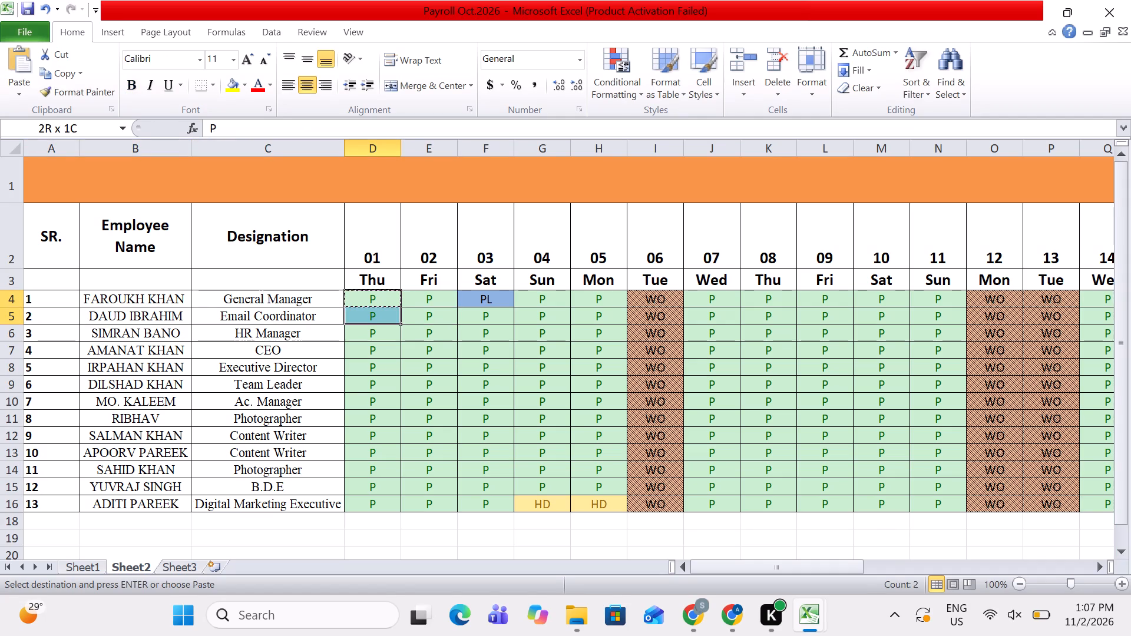
key("shift+Down")
key("shift+Down")
key("shift+Down")
key("shift+Right")
key("shift+Right")
key("shift+Right")
key("shift+Right")
key("shift+Right")
key("shift+Right")
key("shift+Right")
key("shift+Right")
key("shift+Right")
key("shift+Right")
key("shift+Right")
key("shift+Right")
key("shift+Right")
key("shift+Right")
key("shift+Right")
key("shift+Right")
key("shift+Right")
key("shift+Right")
key("shift+Right")
key("shift+Right")
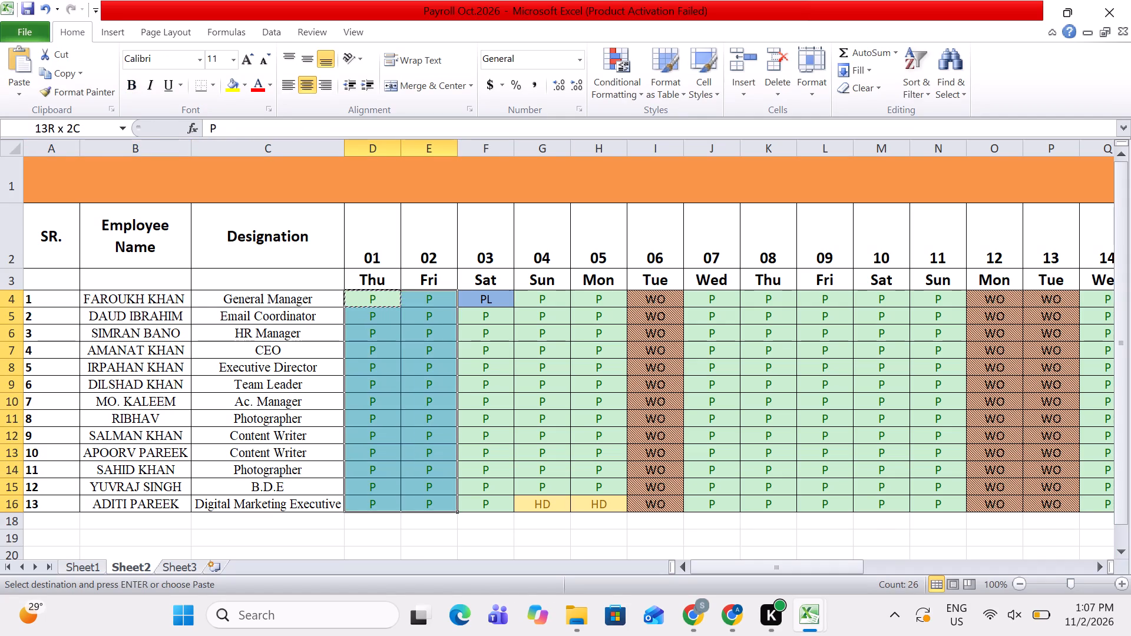
key("shift+Right")
key("shift+Right")
key("shift+Right")
key("shift+Right")
key("shift+Right")
key("shift+Right")
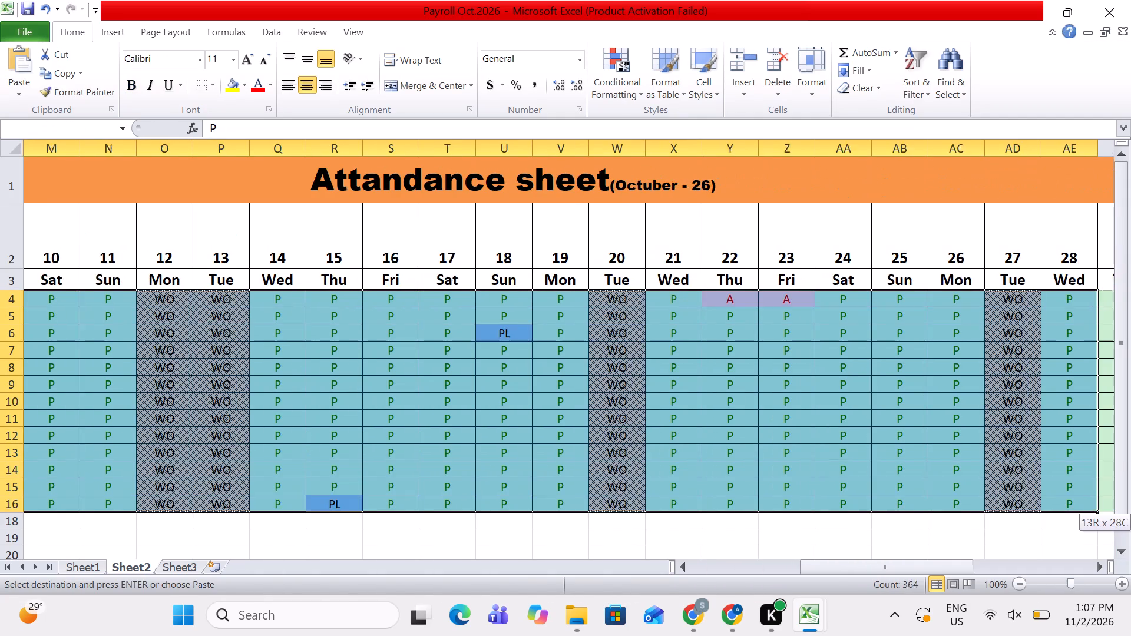
key("shift+Right")
key("shift+Right")
key("shift+Right")
key("shift+Left")
key("shift+Right")
key("ctrl+v")
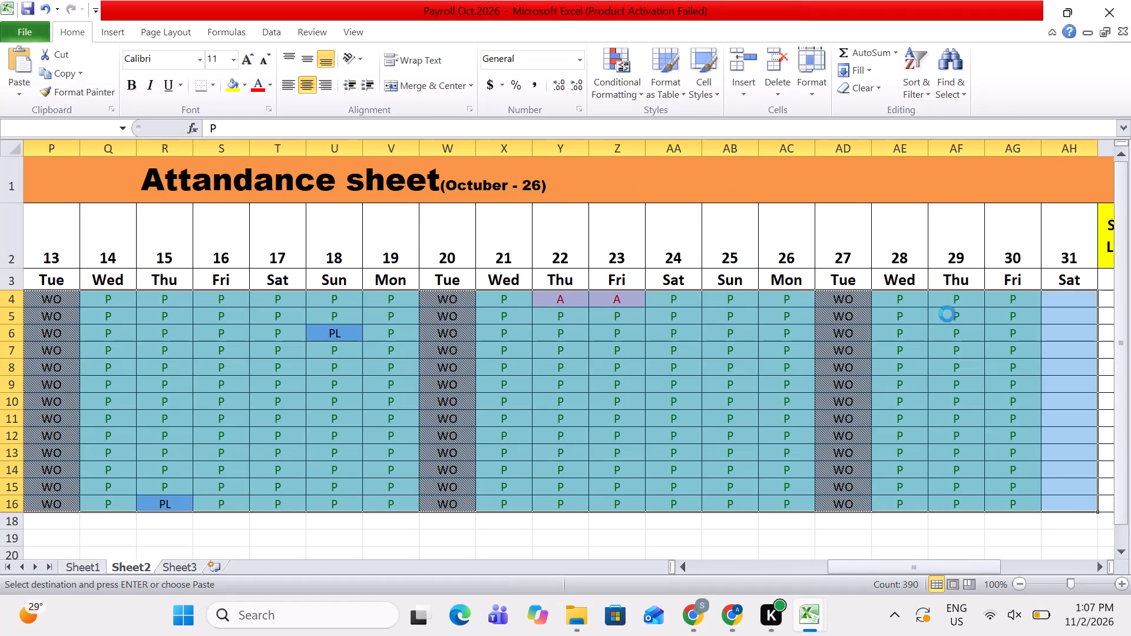
Save the Payroll Oct.2026 workbook.
key("Left")
key("Left")
key("Left")
key("ctrl+s")
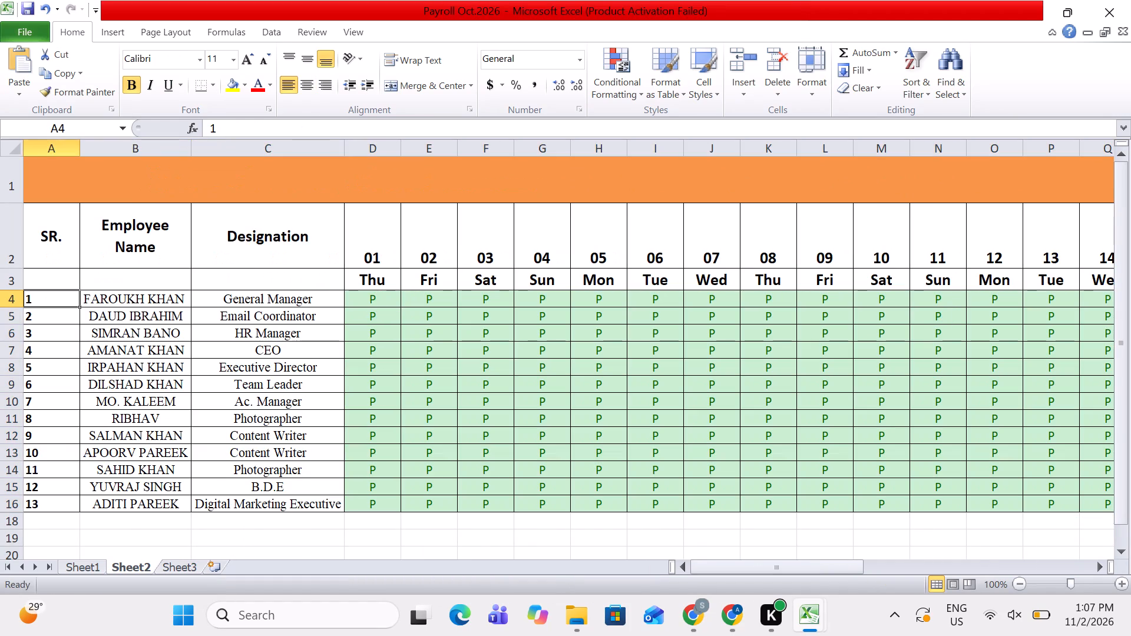
key("ctrl+s")
key("ctrl+s")
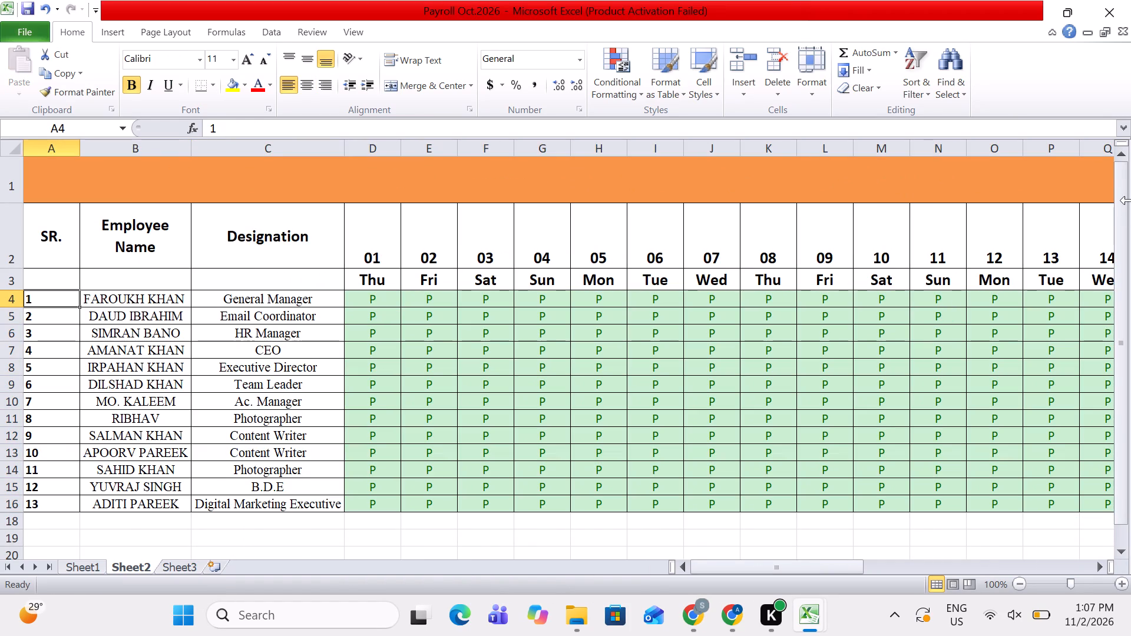
Look through the October date headings in row 2 and the attendance marks beneath them, from day 12 onward.
left_click(1130, 200)
left_click(986, 245)
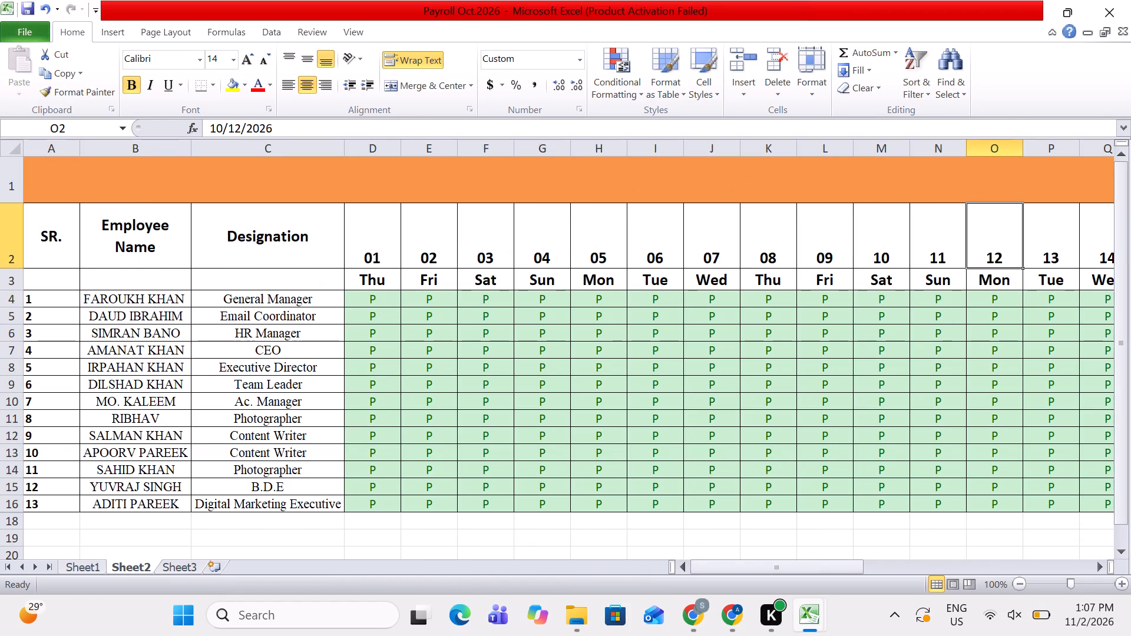
key("Right")
key("Right")
key("Right")
key("Right")
key("Right")
key("Right")
key("Right")
key("Right")
key("Right")
key("Right")
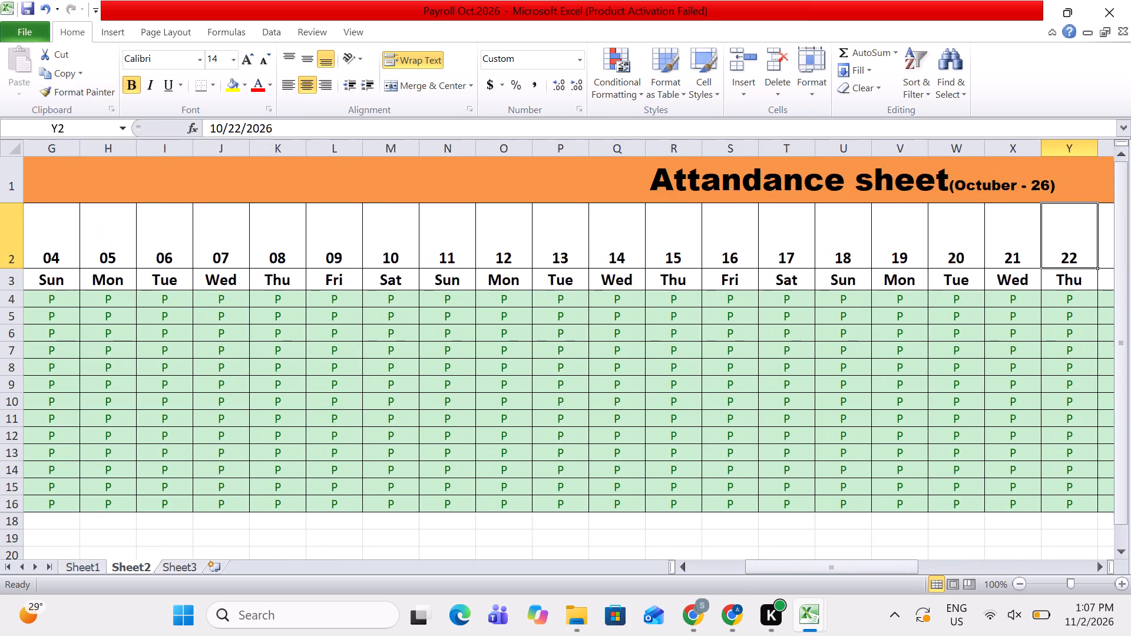
key("Right")
key("Right")
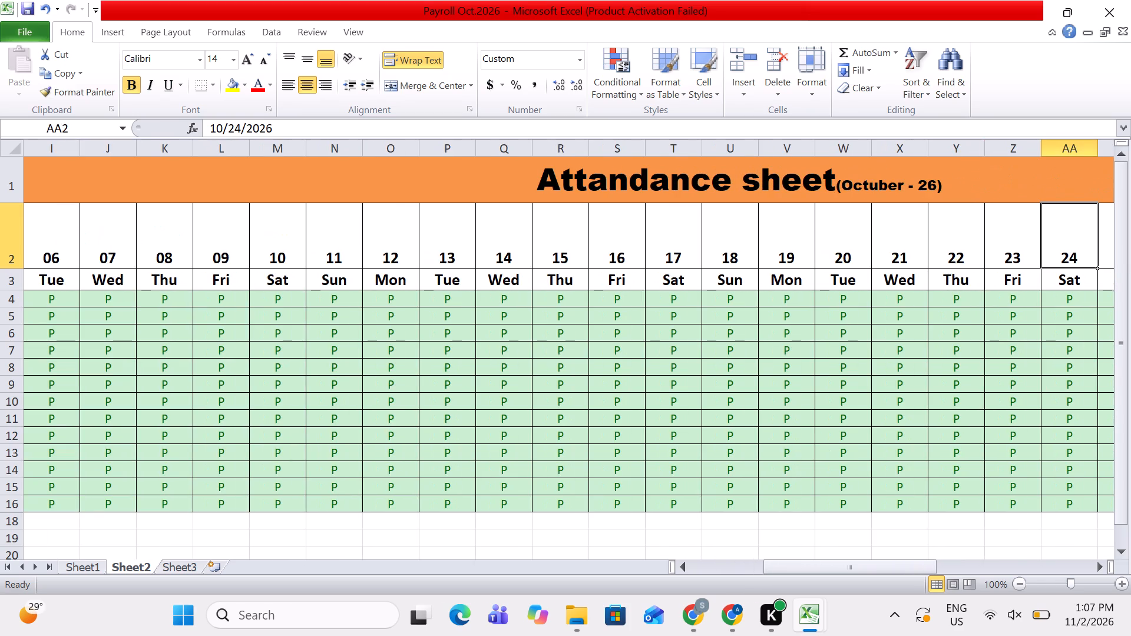
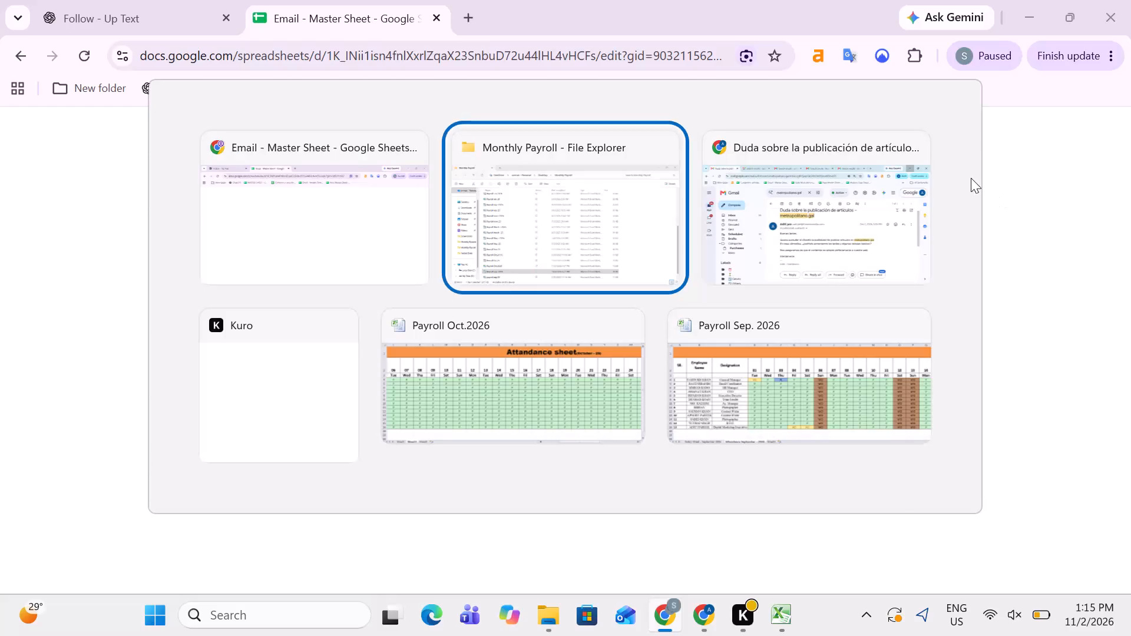
Return to the Payroll Oct.2026 workbook and mark Sunday 04 as WO for all 13 employees, range G4:G16.
key("alt+Tab")
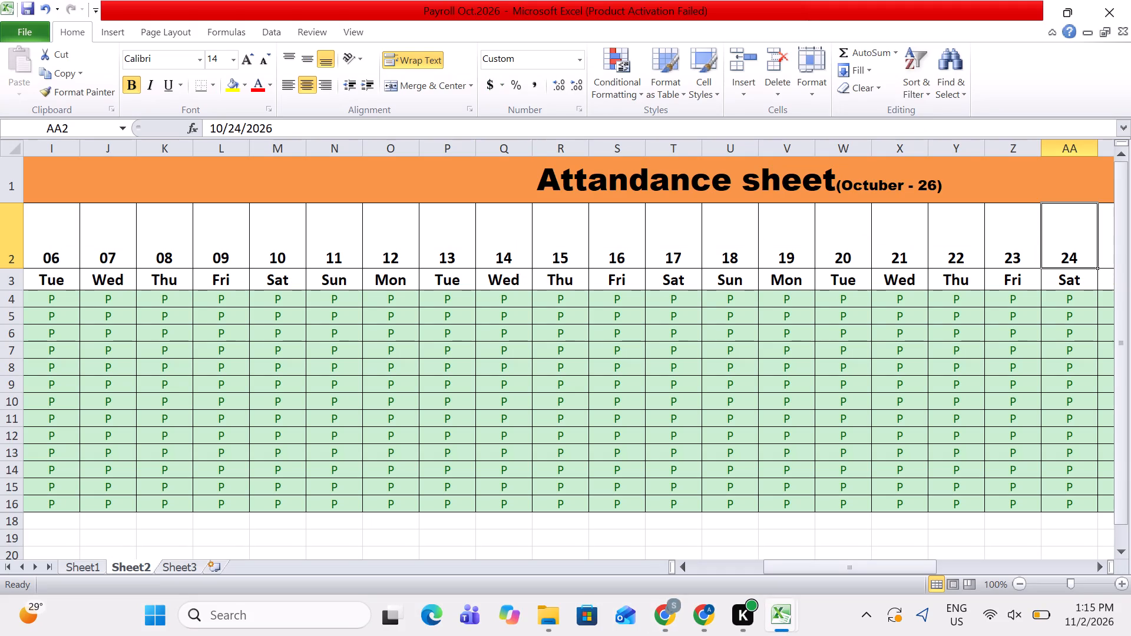
left_click(539, 254)
key("Down")
key("Left")
key("Left")
key("Left")
key("Left")
key("Left")
key("Left")
key("Left")
key("Left")
key("Left")
key("Left")
key("Left")
key("Left")
key("Left")
key("Left")
key("Left")
key("Left")
key("Left")
key("Left")
key("Left")
key("Left")
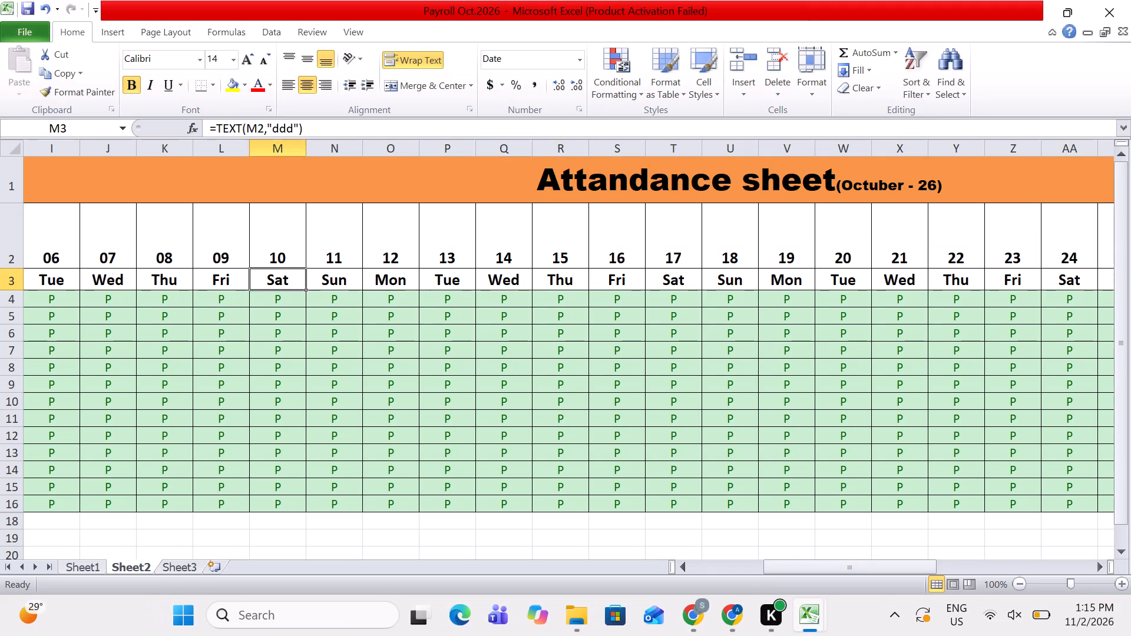
key("Right")
key("Right")
key("Right")
key("Right")
key("Down")
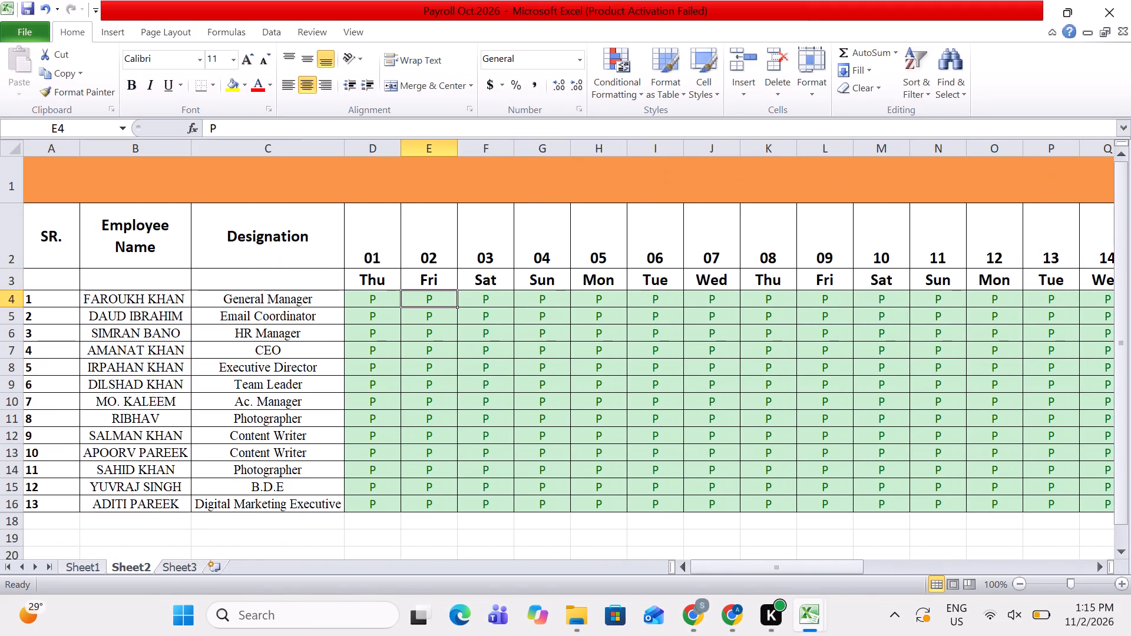
key("Right")
key("Right")
key("Left")
key("Right")
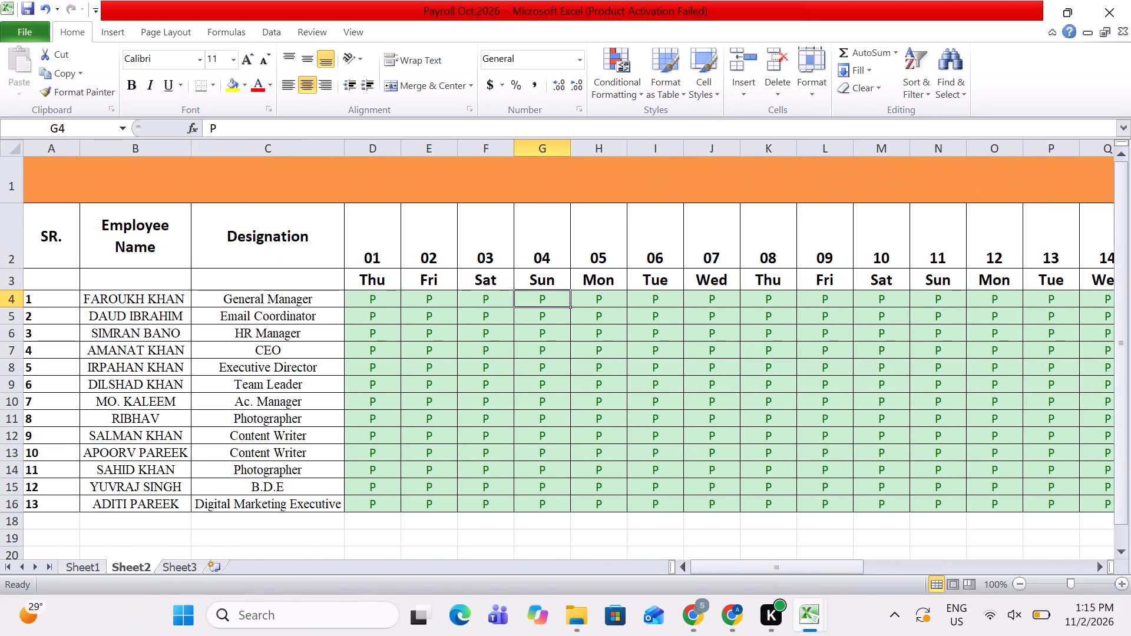
type("WO")
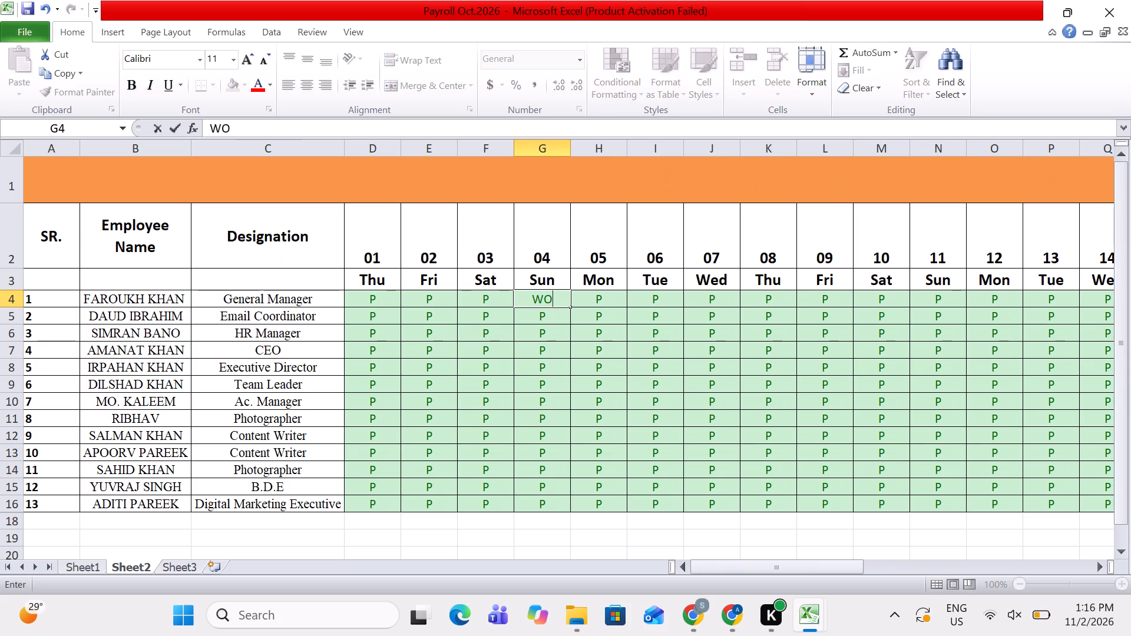
key("Right")
key("Left")
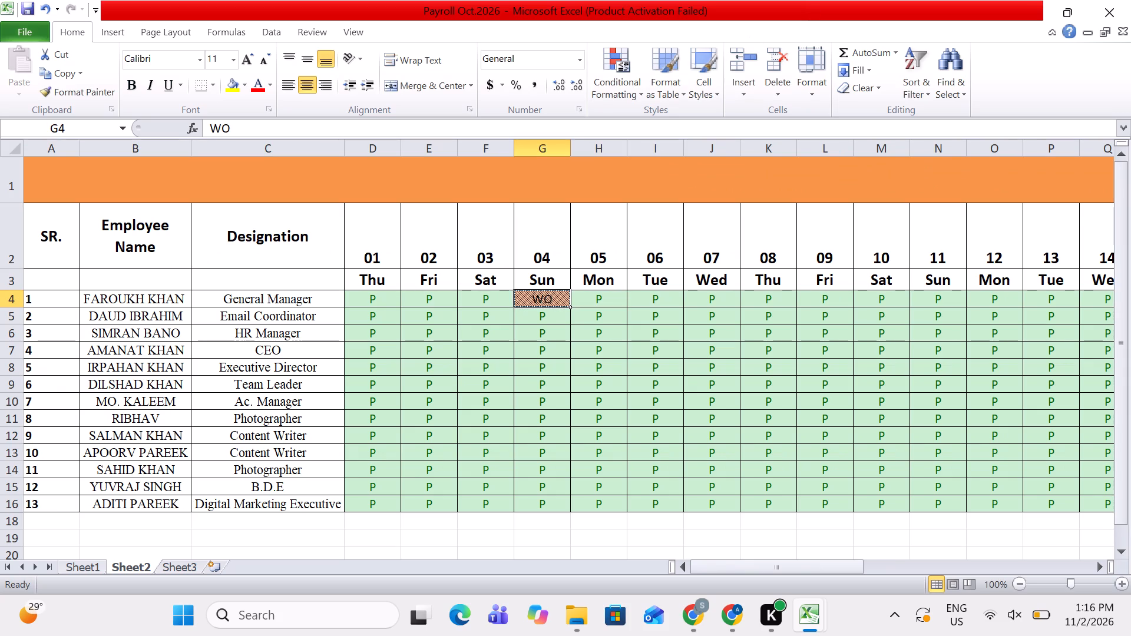
double_click(568, 308)
Mark Saturday 10 and Sunday 11 as WO for the General Manager, cells M4 and N4.
left_click(610, 300)
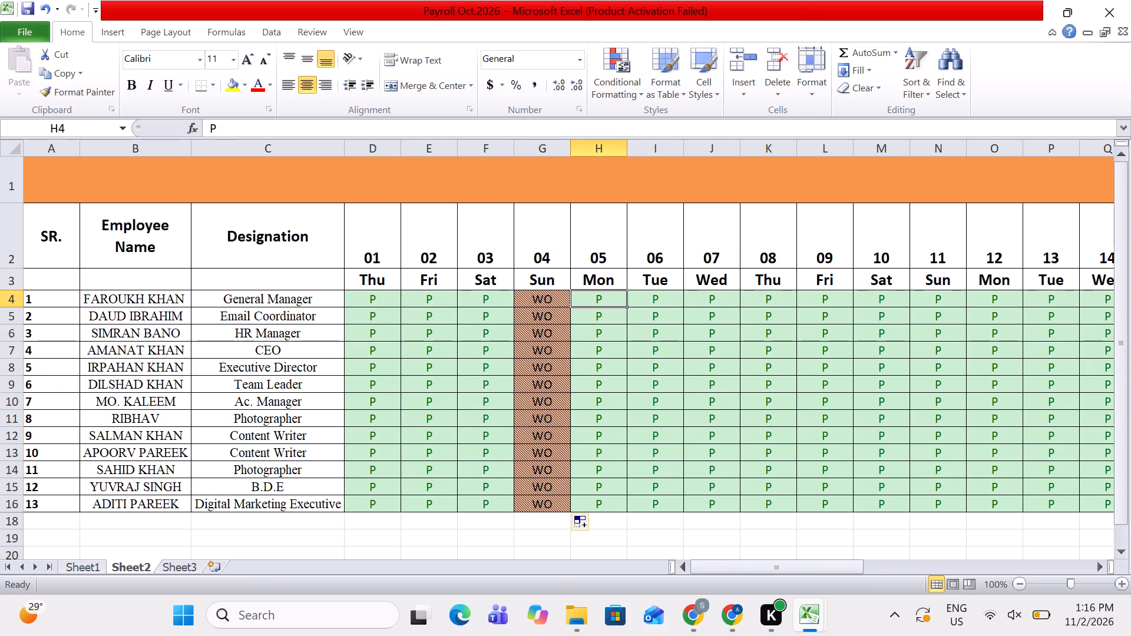
key("Right")
key("Right")
key("Right")
key("Right")
key("Right")
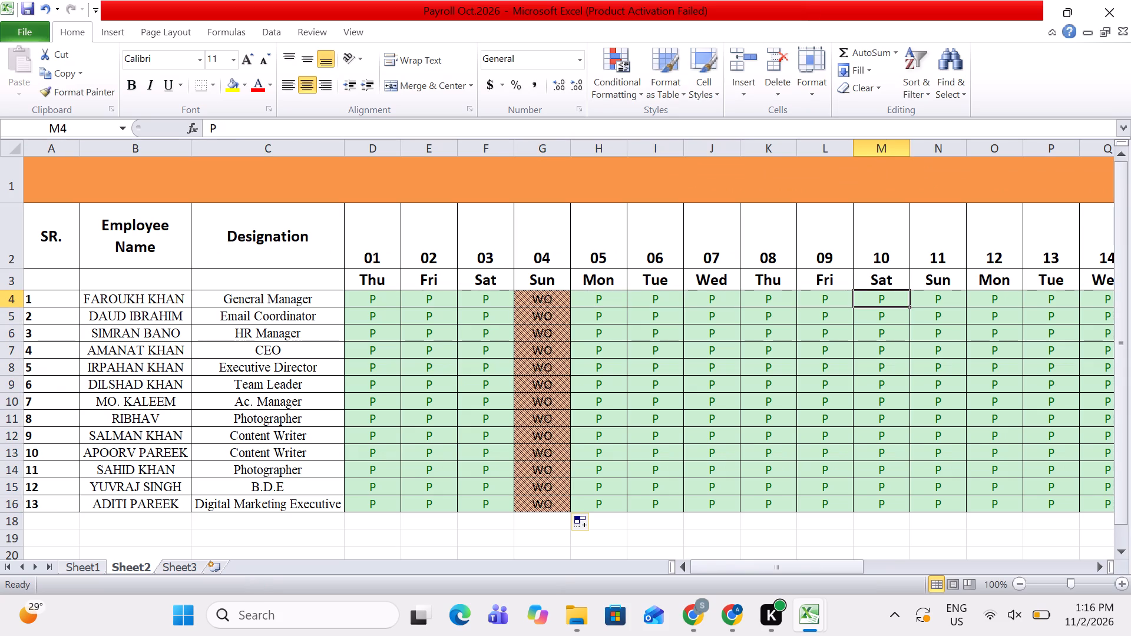
type("WO")
key("Right")
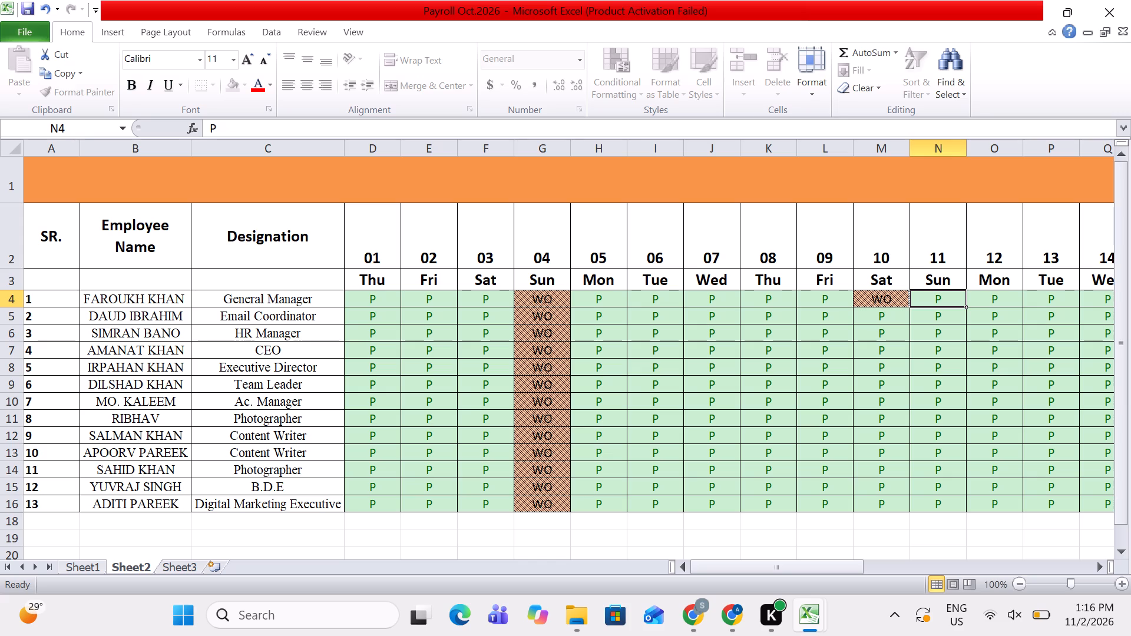
type("Wo")
key("Right")
key("Left")
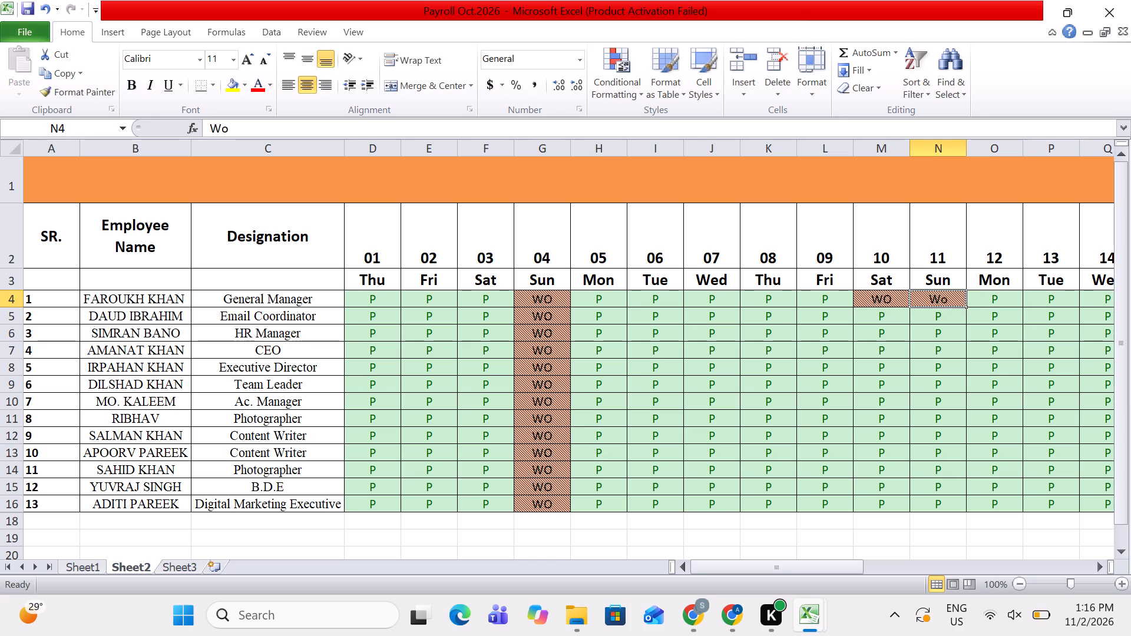
type("WO")
key("Left")
key("Right")
Copy the WO marks in M4:N4 down to all the other employees, through row 16.
key("Left")
key("Left")
key("Right")
key("shift+Right")
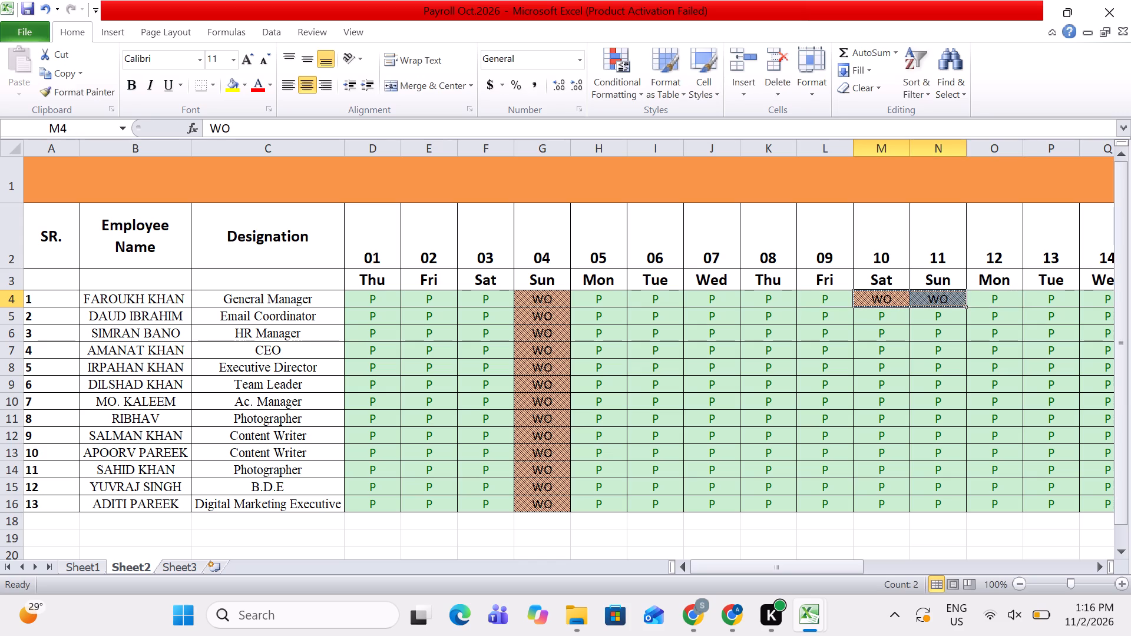
double_click(964, 307)
Mark Sunday 18 as WO for all 13 employees, range U4:U16.
left_click(988, 300)
key("Right")
key("Right")
key("Right")
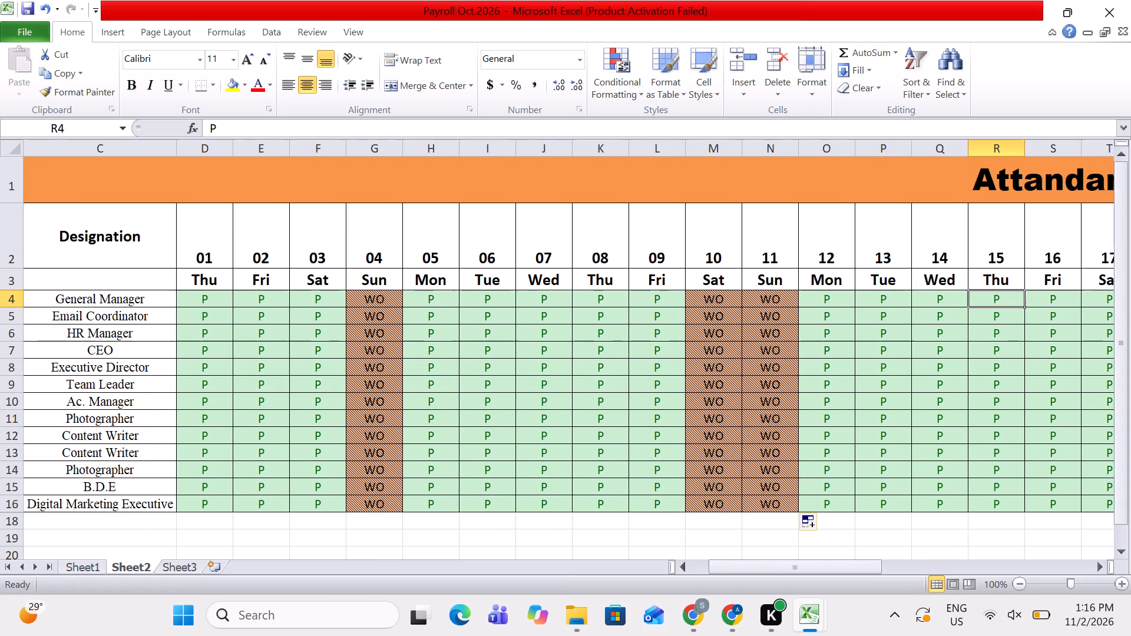
key("Right")
key("Right")
key("Right")
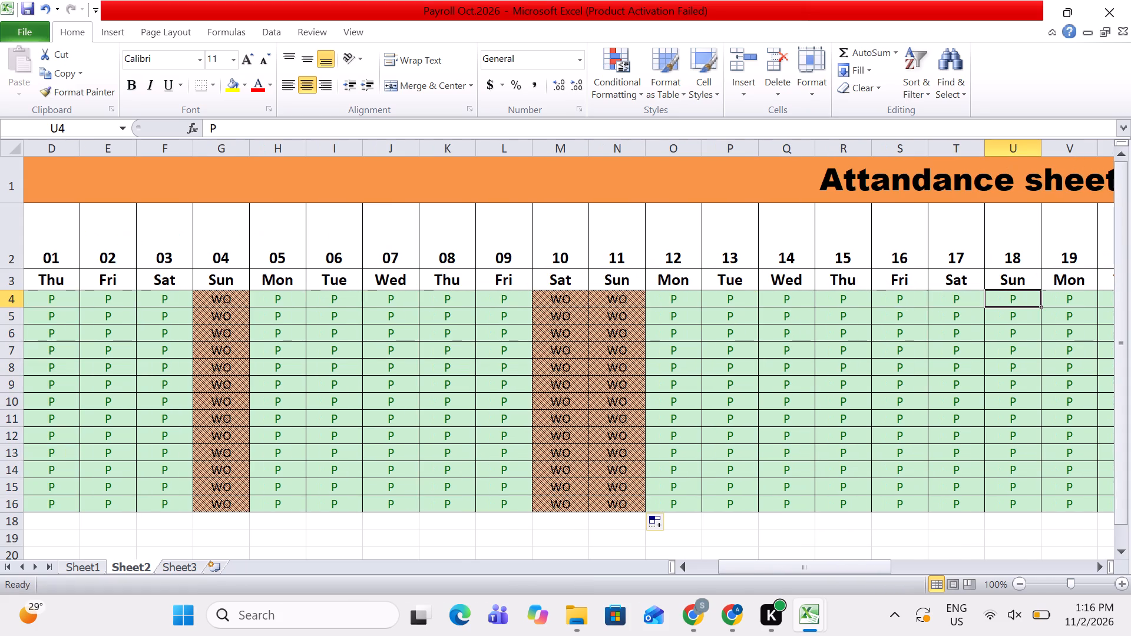
type("WO")
key("Right")
key("Left")
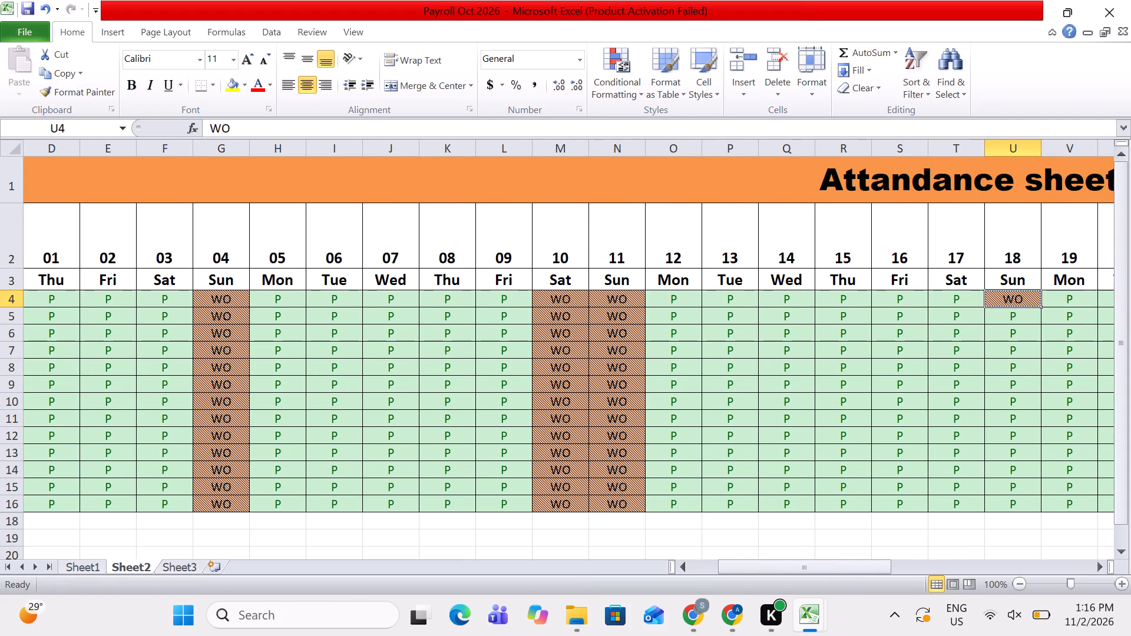
double_click(1040, 306)
Mark Sunday 25 as WO for all 13 employees, range AB4:AB16.
left_click(1074, 302)
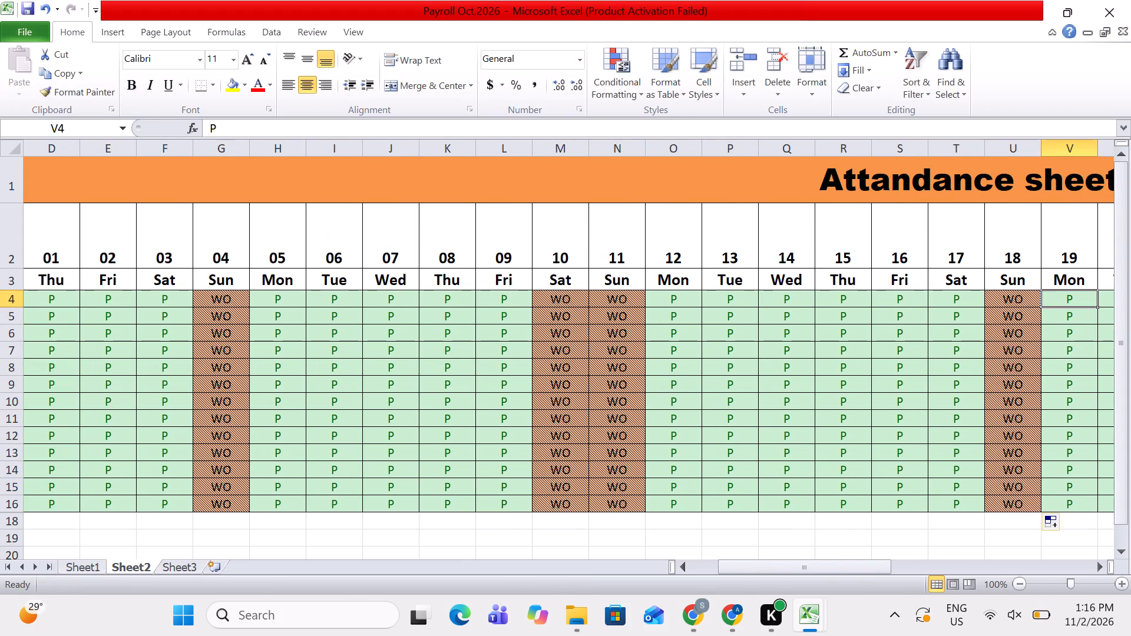
key("Right")
key("Right")
key("Right")
key("Right")
key("Right")
key("Right")
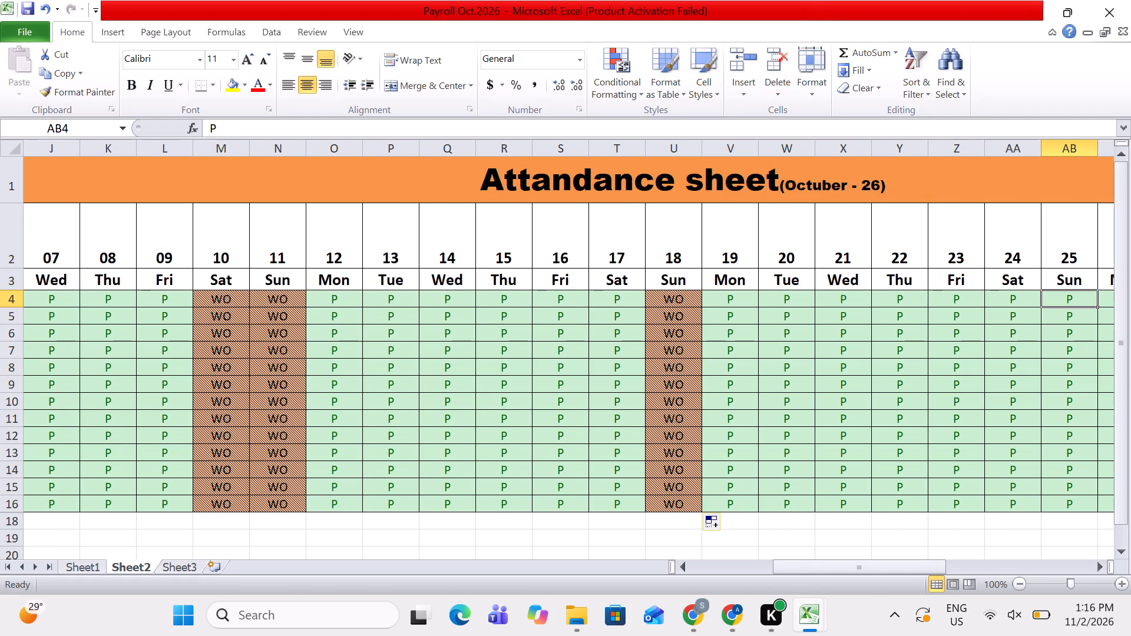
type("WO")
key("Right")
key("Left")
key("Left")
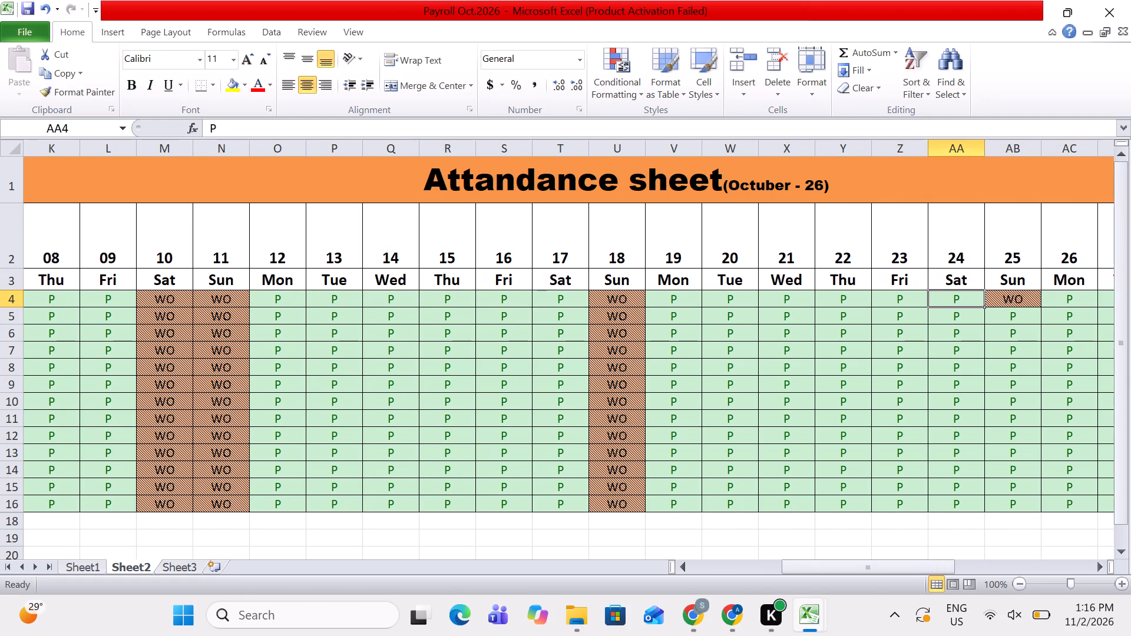
key("Right")
double_click(1041, 306)
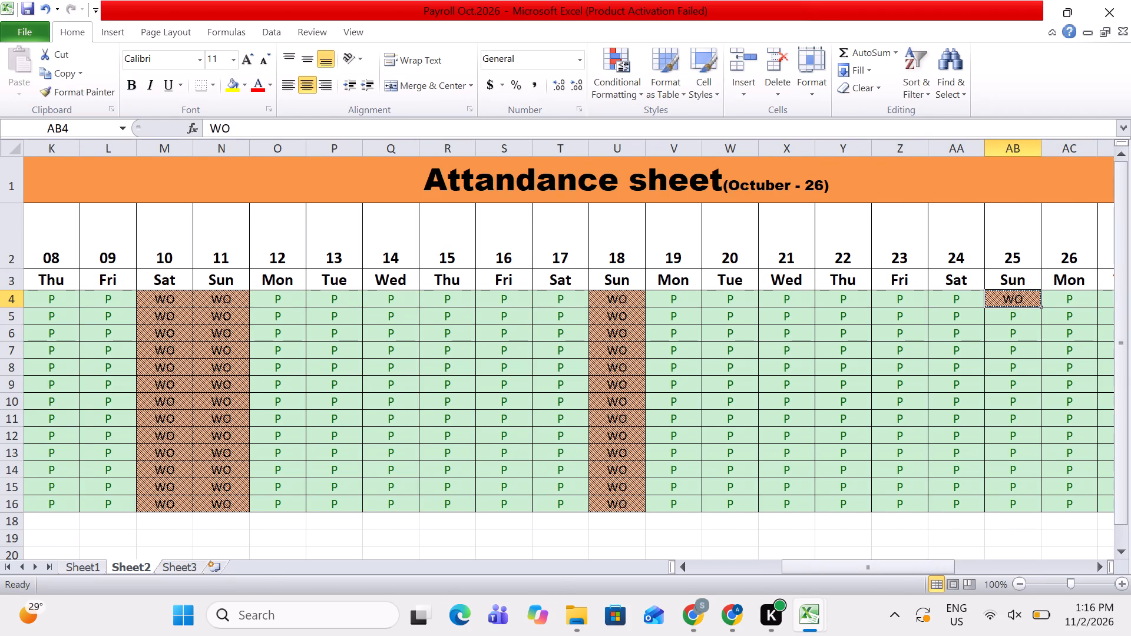
Check the attendance marks across the October days out to day 31 and back to day 01.
left_click(1069, 294)
key("Right")
key("Right")
key("Right")
key("Right")
key("Right")
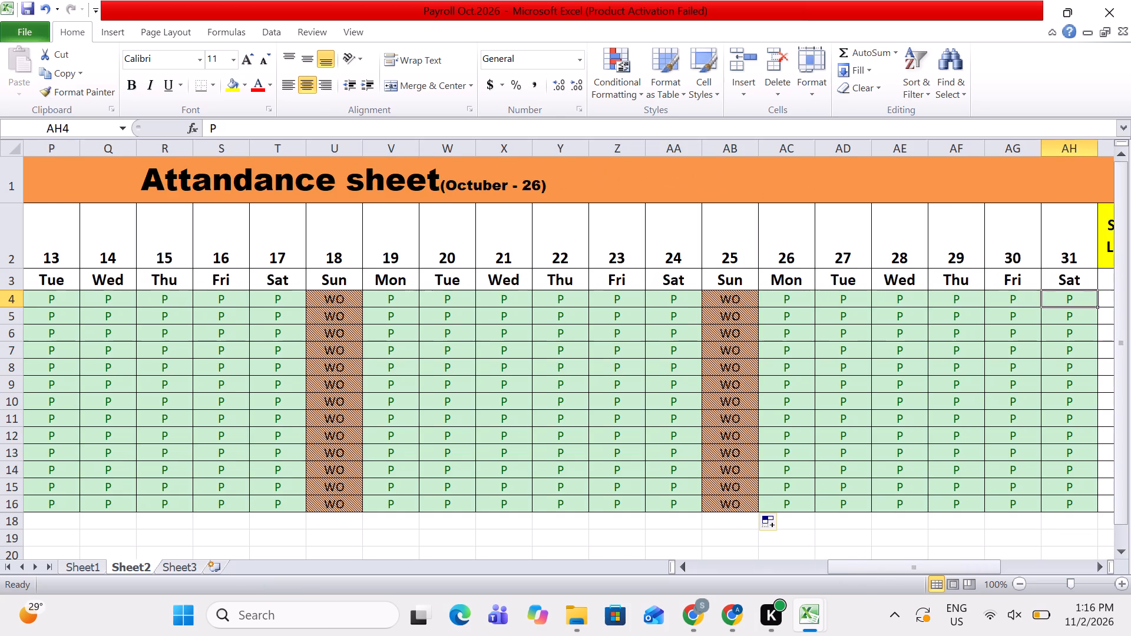
key("Right")
key("Right")
key("Left")
key("Left")
key("Left")
key("Left")
key("Left")
key("Left")
key("Left")
key("Left")
key("Left")
key("Left")
key("Left")
key("Left")
key("Left")
key("Left")
key("Left")
key("Left")
key("Left")
key("Left")
key("Left")
key("Left")
key("Left")
key("Left")
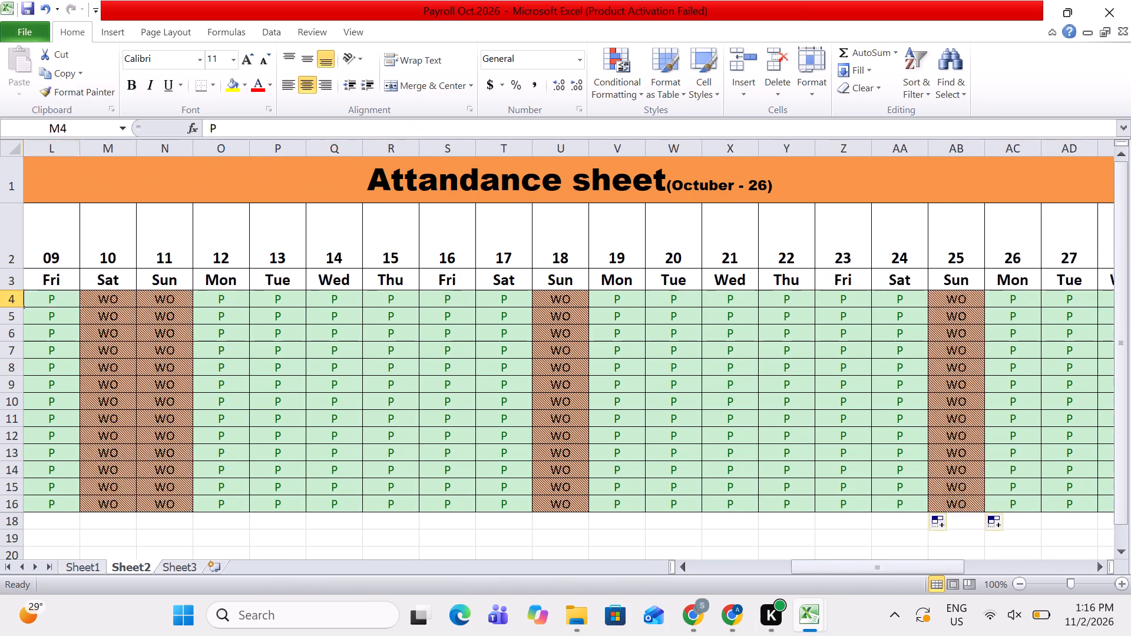
key("Right")
key("Right")
key("Right")
key("Right")
key("Left")
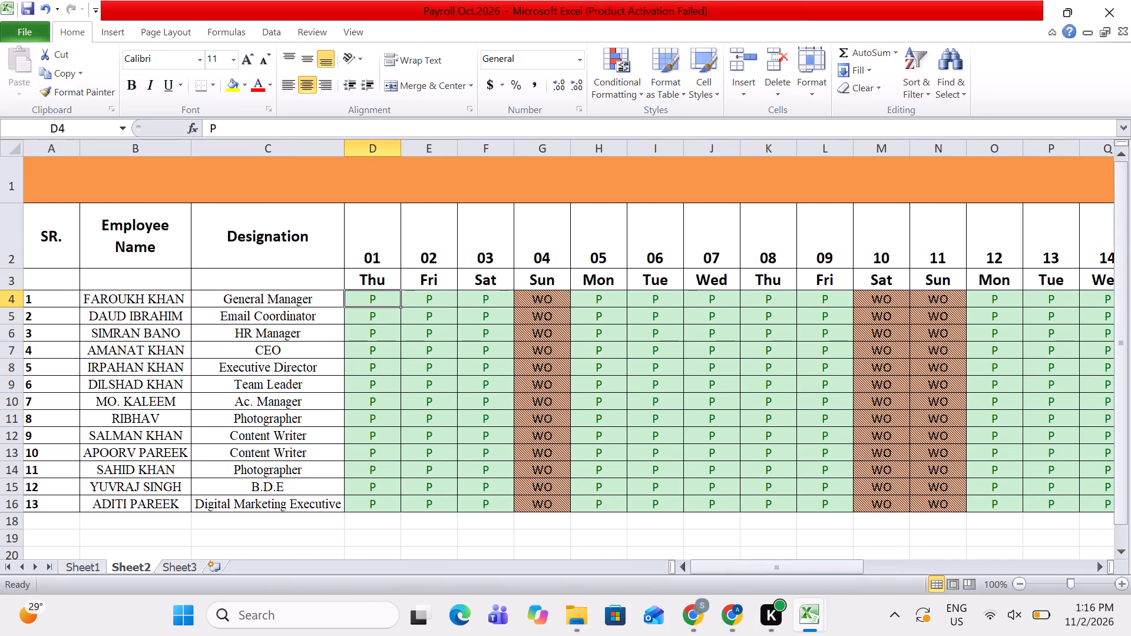
Save the Payroll Oct.2026 workbook.
key("ctrl+s")
key("ctrl+s")
key("ctrl+s")
key("ctrl+s")
Switch to the Payroll Sep. 2026 workbook and copy the sheet name Salary Sheet - September 2026.
key("alt+Tab")
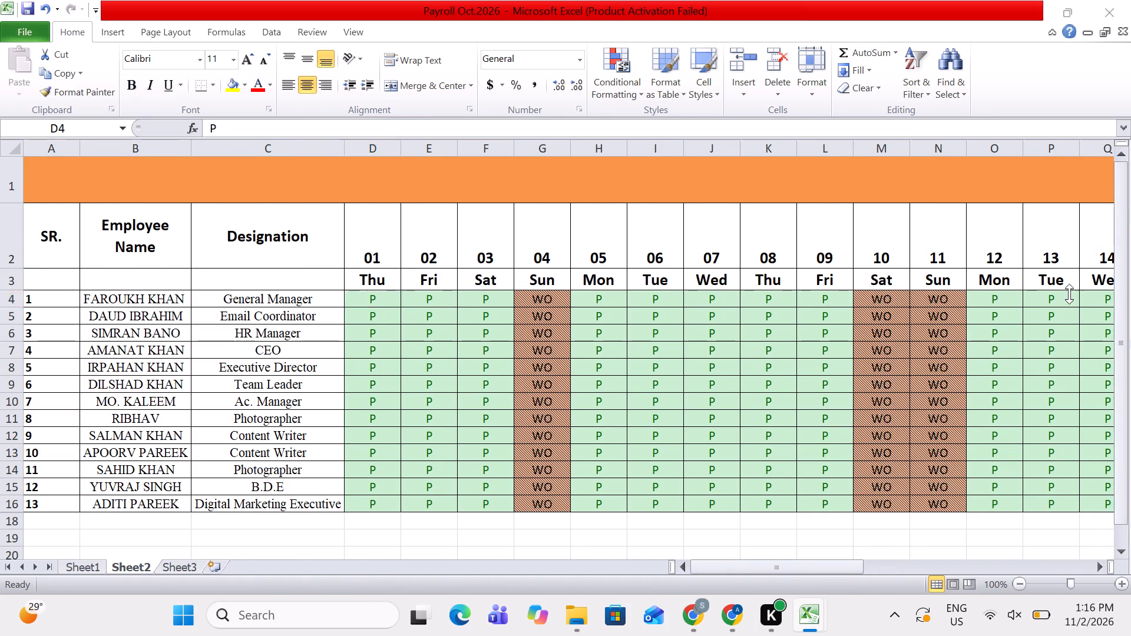
key("alt+Tab")
key("alt+Tab")
key("alt+Tab")
key("alt+Tab")
key("alt+Tab")
key("alt+Tab")
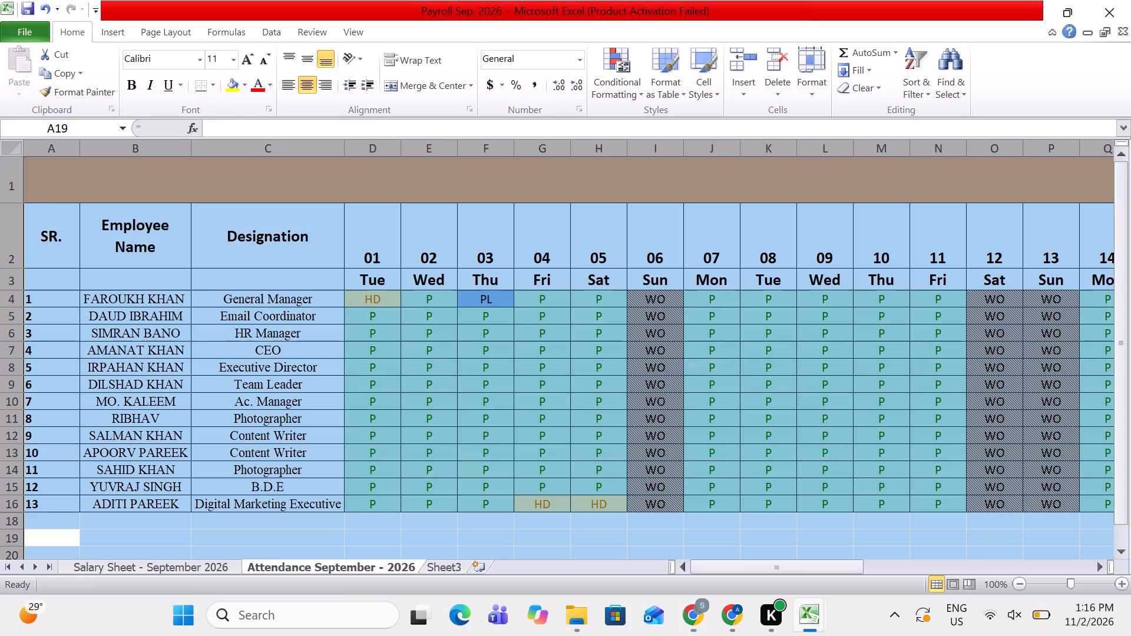
left_click(162, 558)
triple_click(172, 567)
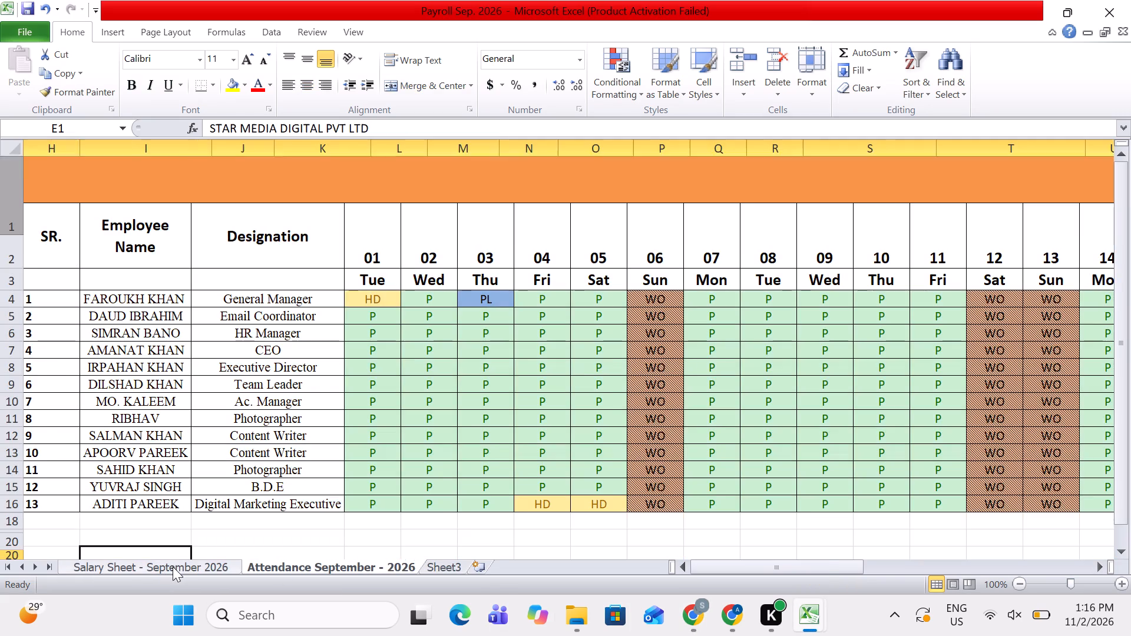
left_click(174, 567)
left_click(78, 562)
left_click_drag(78, 562, 237, 567)
key("ctrl+c")
key("ctrl+c")
key("ctrl+c")
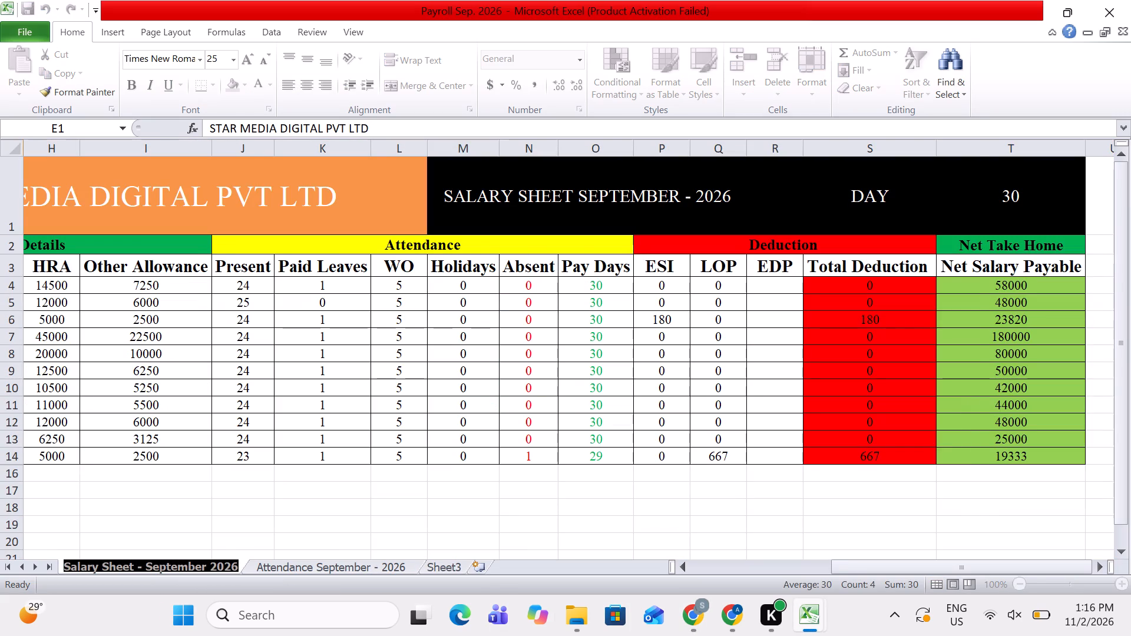
In Payroll Oct.2026, rename Sheet1 with the copied name, Salary Sheet - September 2026.
key("alt+Tab")
key("alt+Tab")
key("alt+Tab")
key("alt+Tab")
key("alt+Tab")
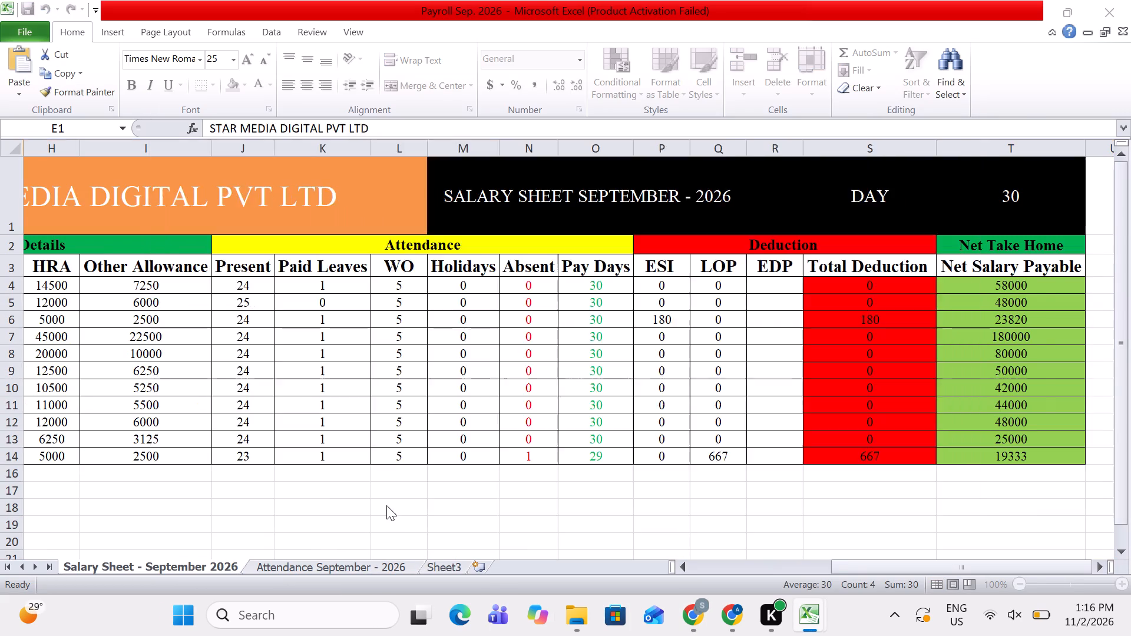
double_click(86, 561)
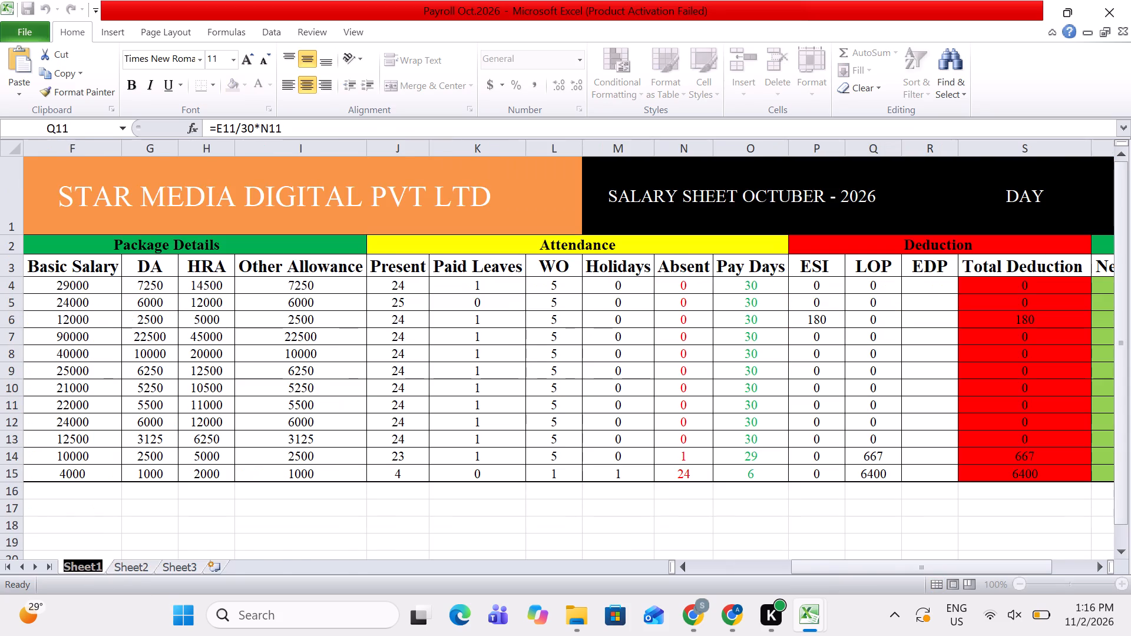
key("ctrl+v")
Go back to the Payroll Sep. 2026 workbook and copy the sheet name Attendance September - 2026.
key("alt+Tab")
key("alt+Tab")
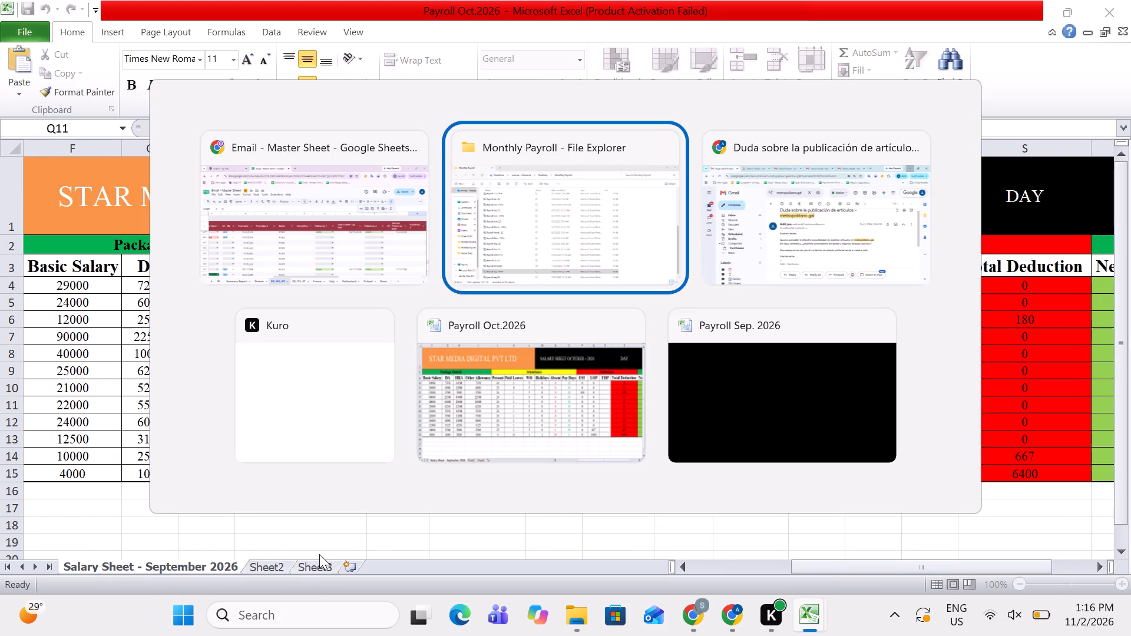
key("alt+Tab")
key("alt+Tab")
key("alt+Tab")
key("alt+Tab")
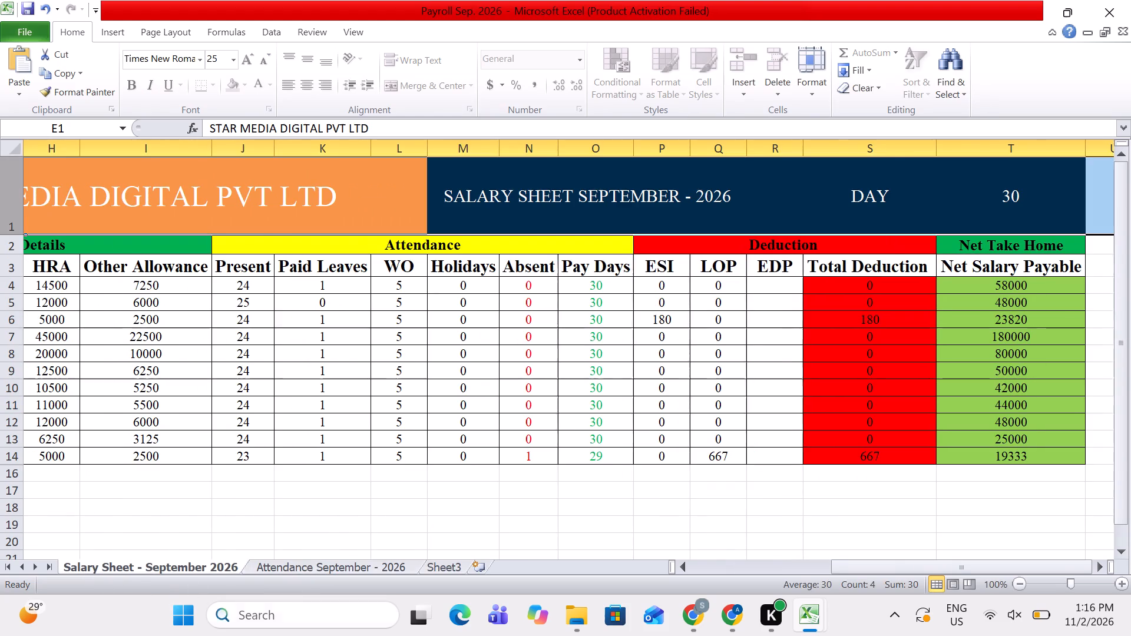
left_click(302, 564)
left_click(307, 568)
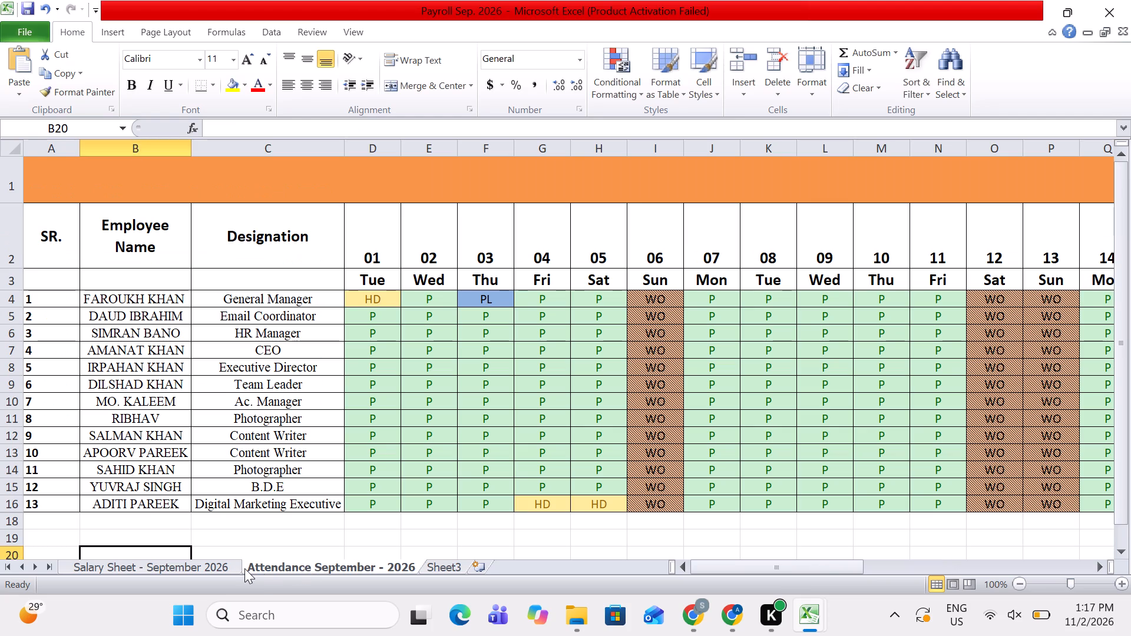
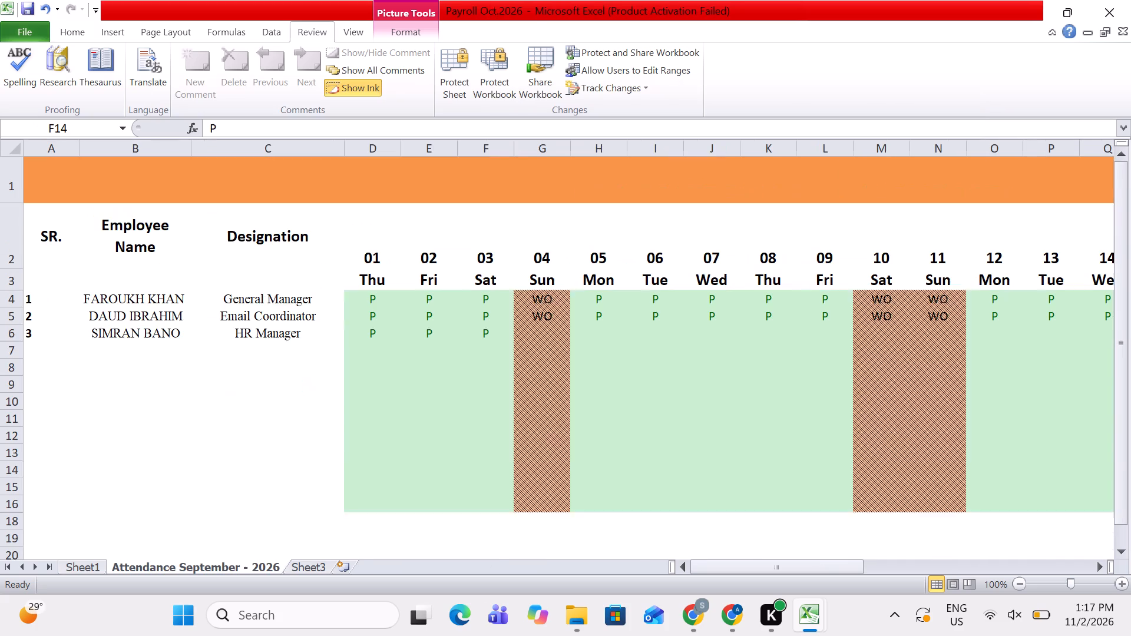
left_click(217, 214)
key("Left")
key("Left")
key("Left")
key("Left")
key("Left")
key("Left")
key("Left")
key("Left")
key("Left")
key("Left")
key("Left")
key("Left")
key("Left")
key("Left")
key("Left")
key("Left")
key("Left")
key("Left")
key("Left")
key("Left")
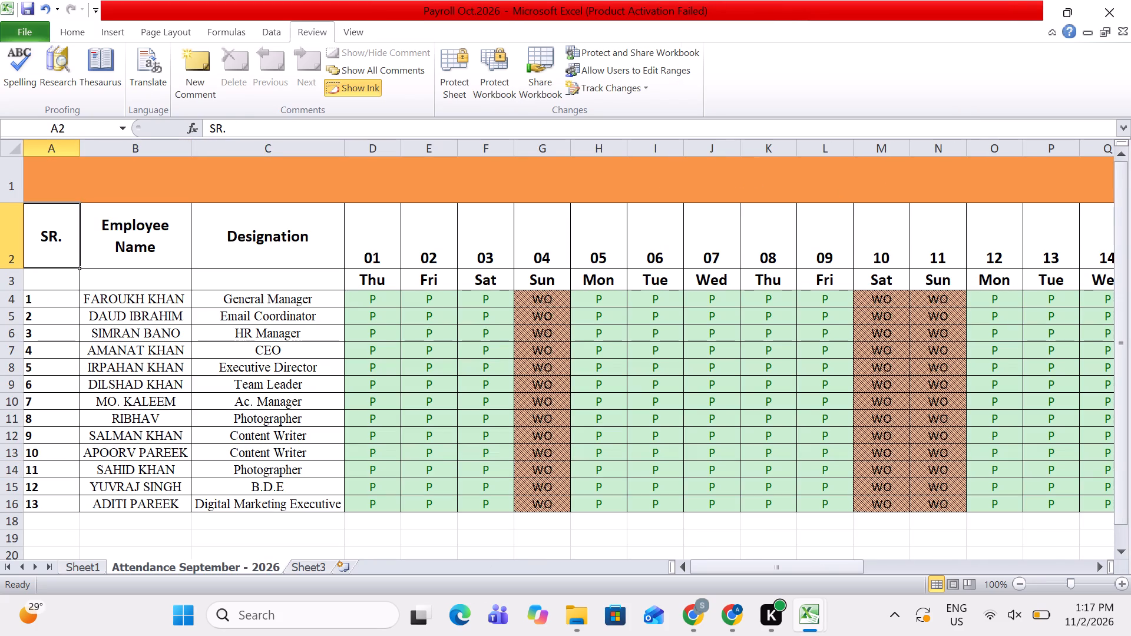
Paste the copied company logo into merged cell A1 of Sheet1 in the Payroll Oct.2026 workbook.
left_click(92, 568)
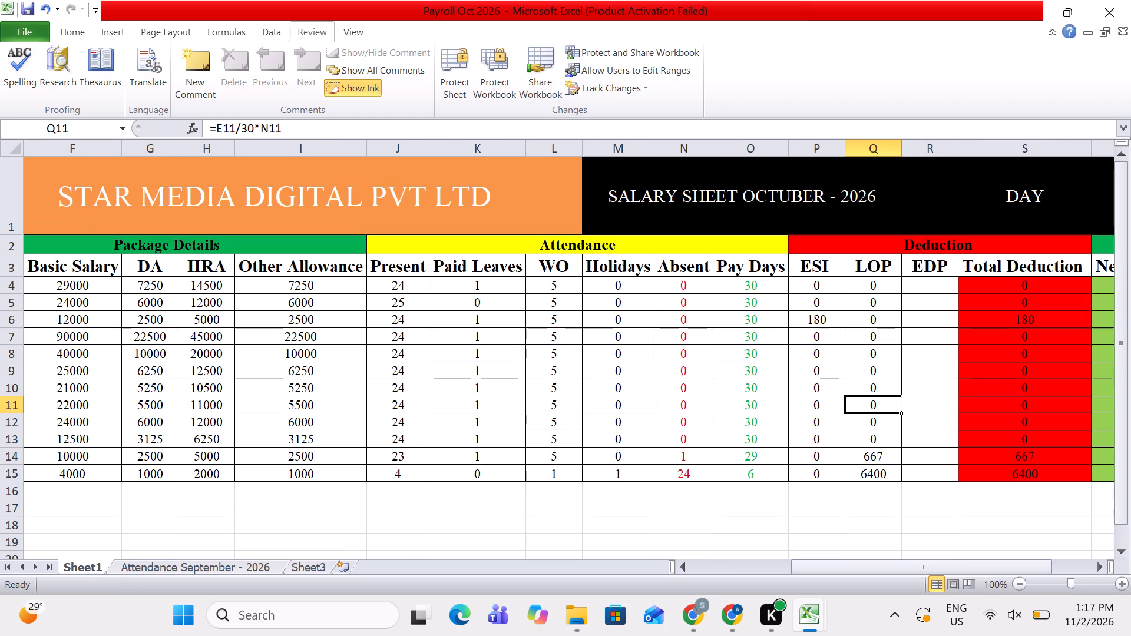
left_click(175, 392)
key("Left")
key("Left")
key("Left")
key("Left")
key("Left")
key("Left")
key("Left")
key("Left")
key("Left")
key("Left")
key("Left")
key("Left")
key("Left")
key("Left")
key("Left")
key("Left")
key("Left")
key("Left")
key("Left")
key("Left")
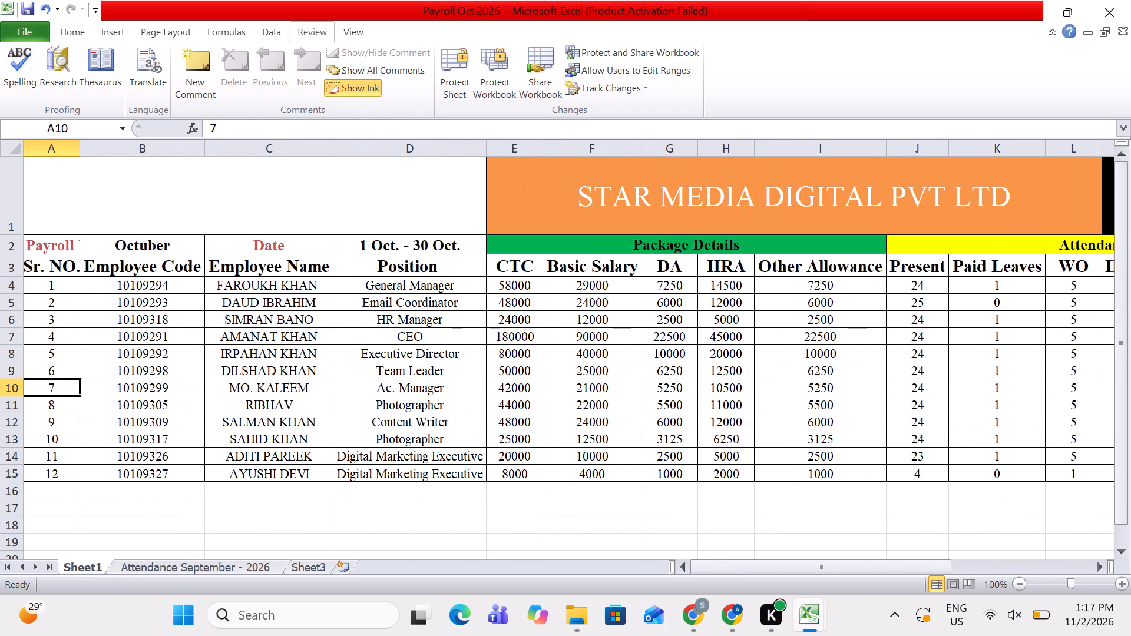
key("Up")
key("Up")
key("Up")
key("Up")
key("Up")
key("Up")
key("Up")
key("Up")
key("Up")
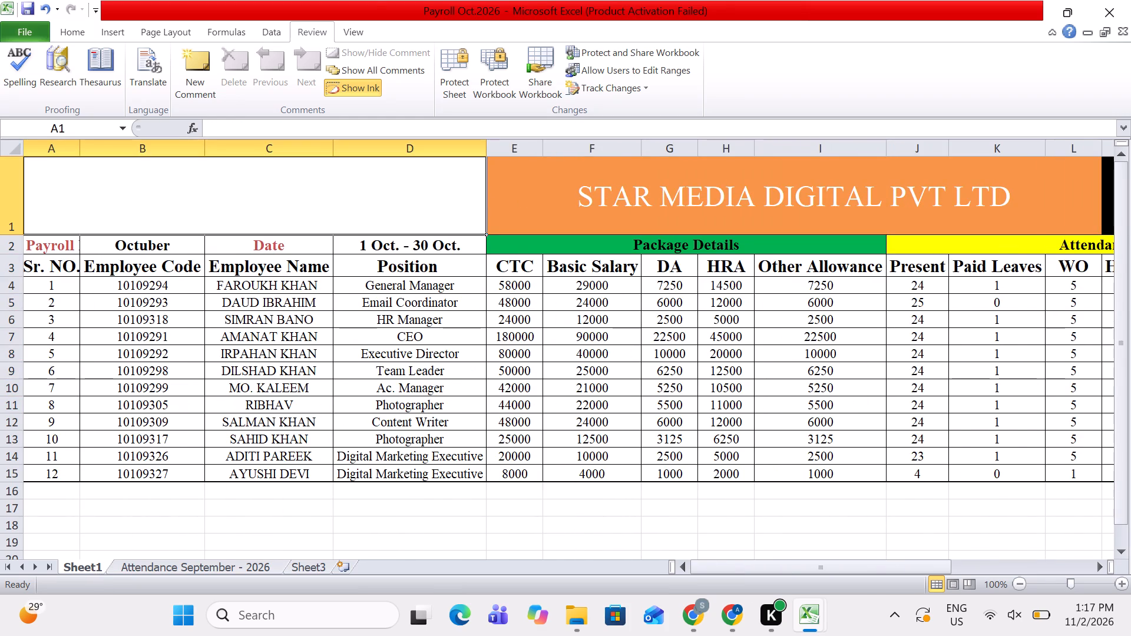
key("ctrl+v")
Switch to the Payroll Sep. 2026 workbook and copy the sheet name Salary Sheet - September 2026.
key("alt+Tab")
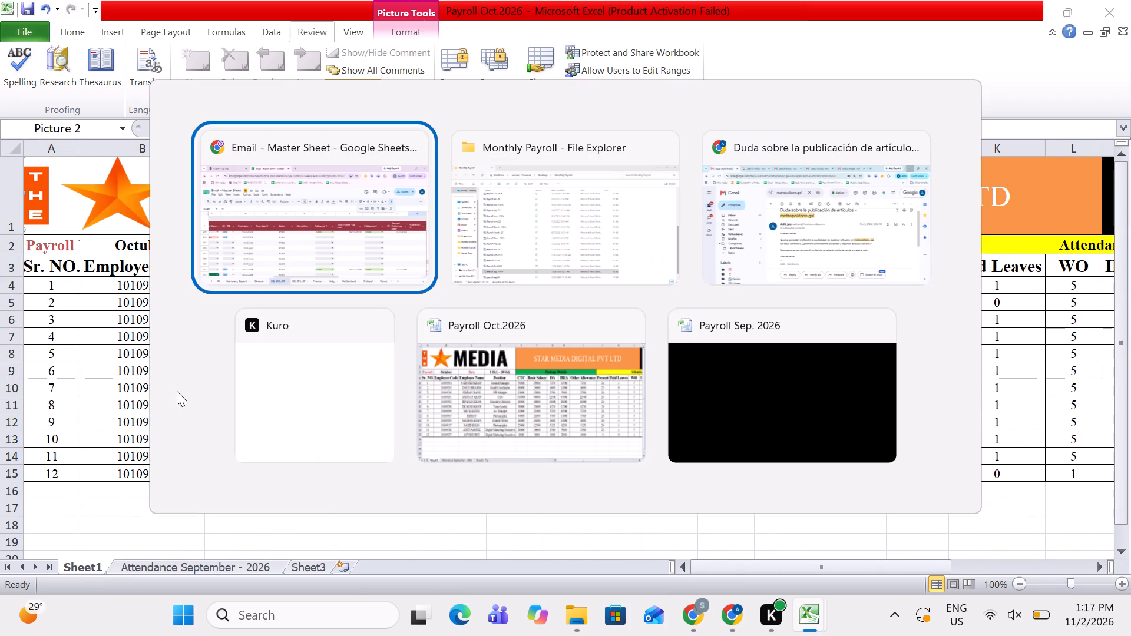
key("alt+Tab")
key("alt+Tab")
key("alt+Tab")
key("alt+Tab")
key("alt+Tab")
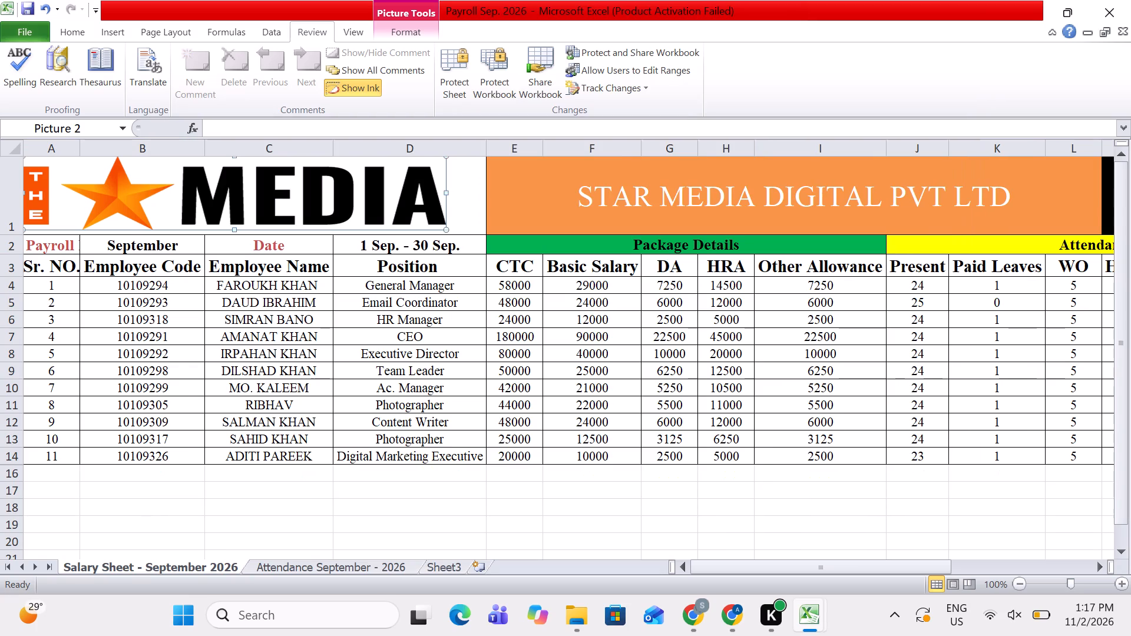
double_click(148, 565)
key("ctrl+c")
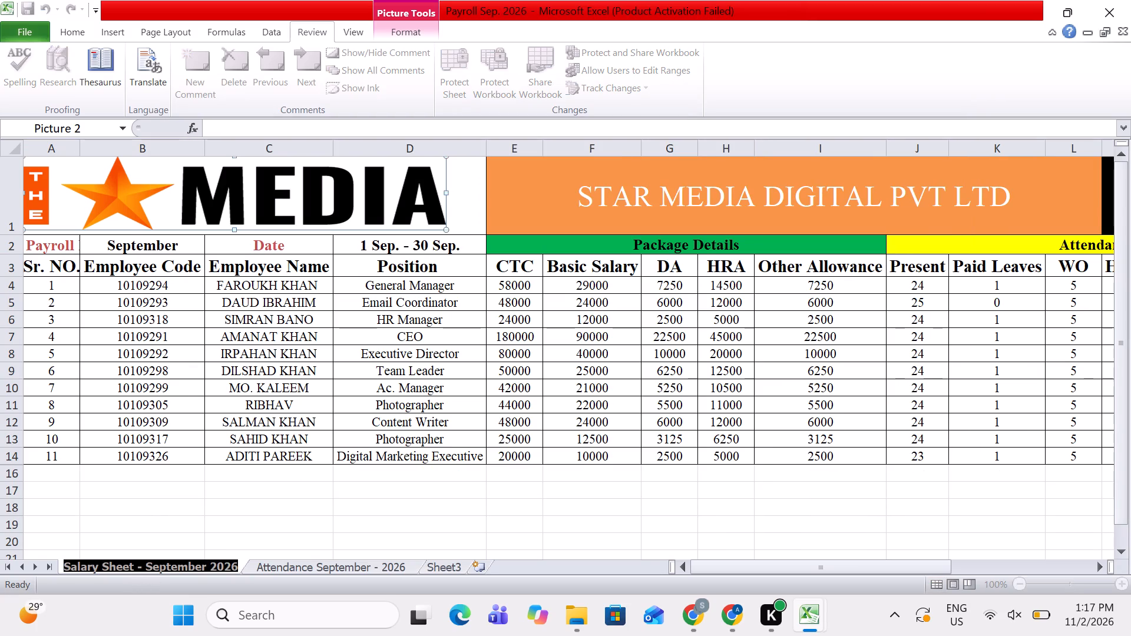
key("ctrl+c")
key("ctrl+c")
Switch back to the Payroll Oct.2026 workbook.
key("alt+Tab")
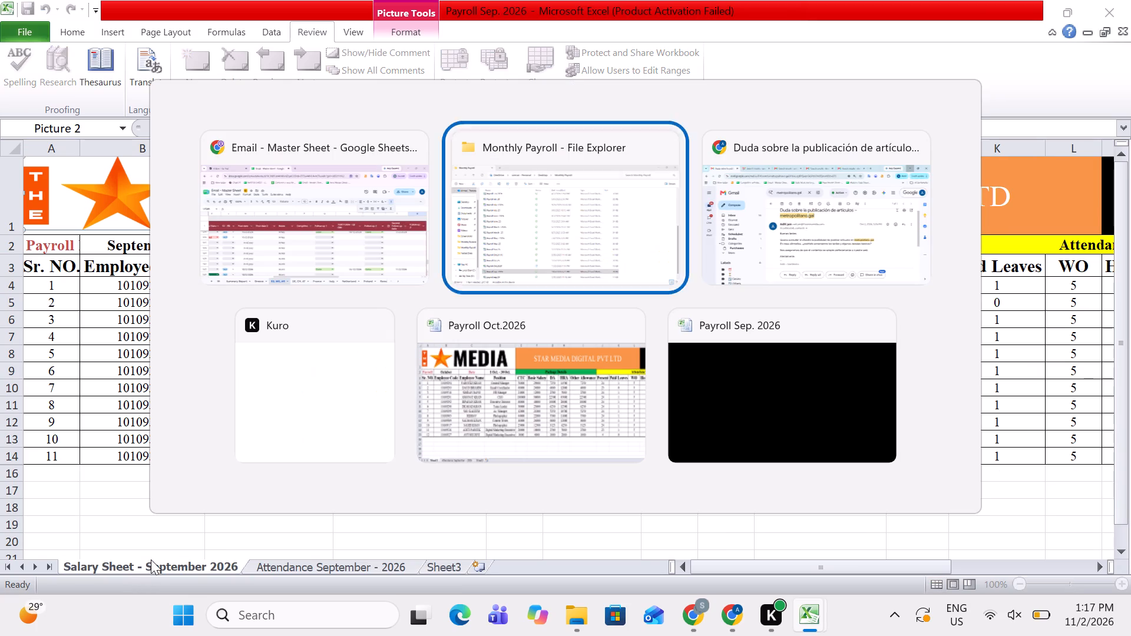
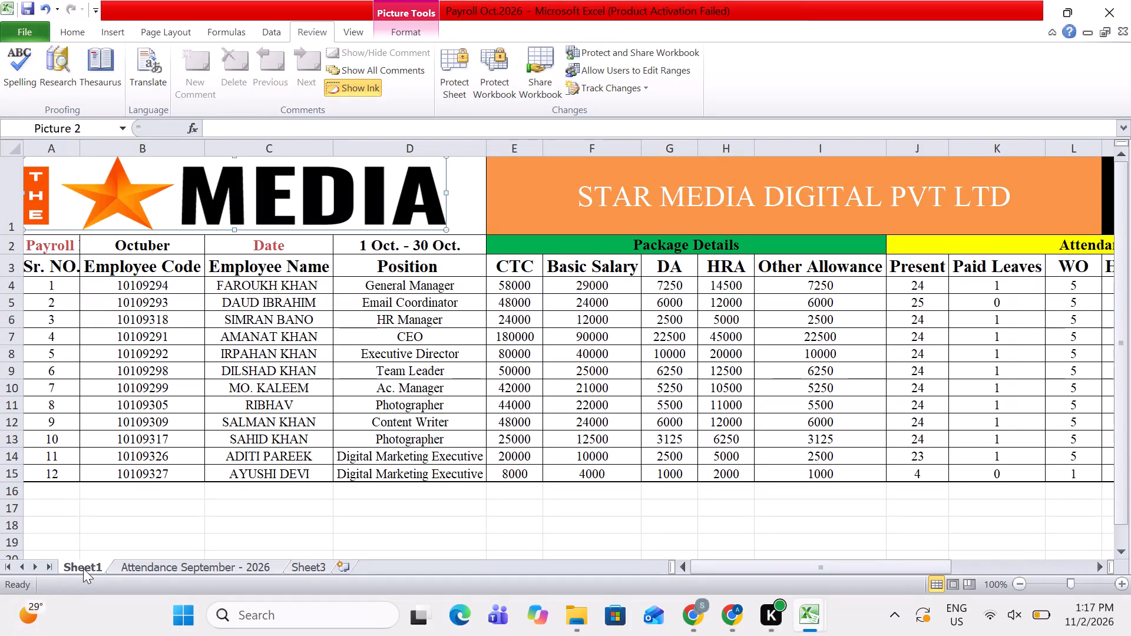
Rename Sheet1 with the copied name Salary Sheet - September 2026.
left_click(83, 568)
double_click(83, 568)
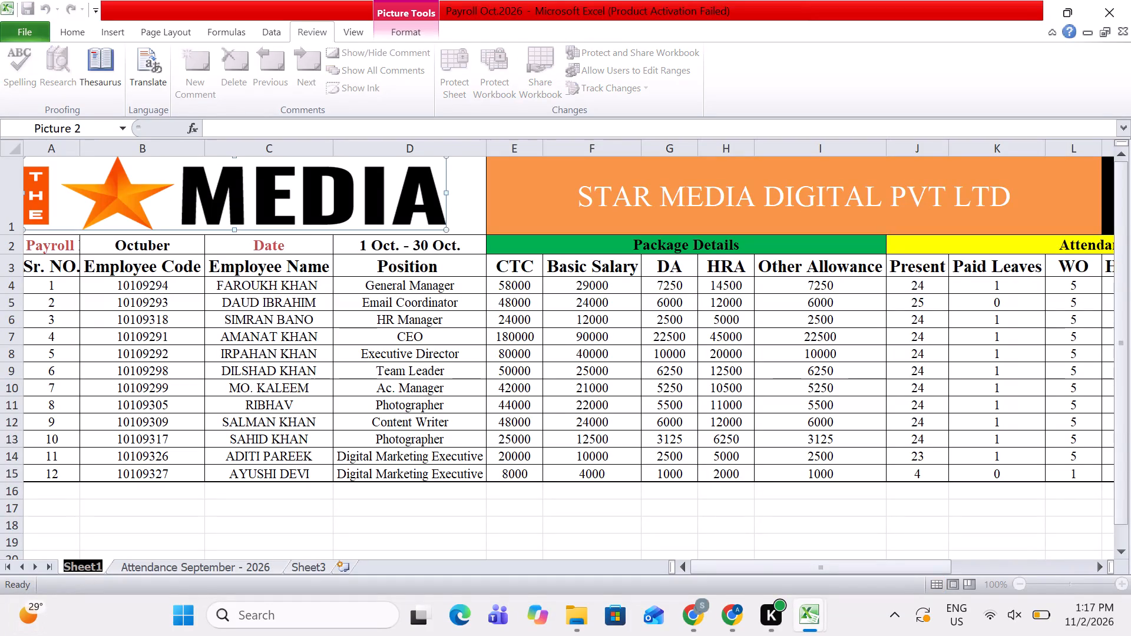
key("Delete")
key("ctrl+v")
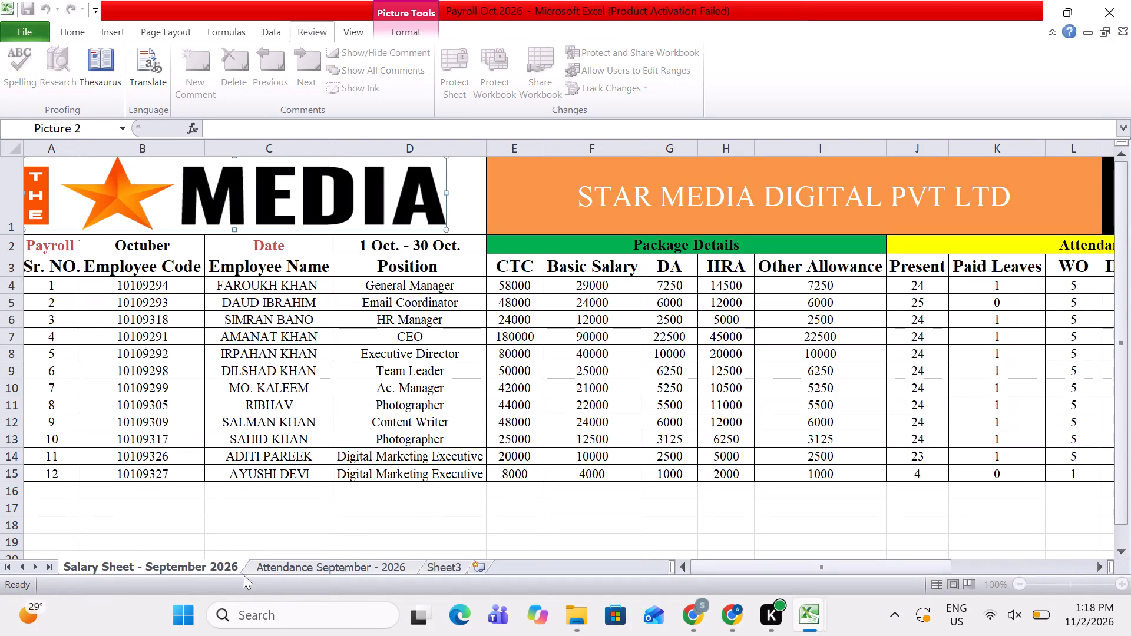
left_click(262, 529)
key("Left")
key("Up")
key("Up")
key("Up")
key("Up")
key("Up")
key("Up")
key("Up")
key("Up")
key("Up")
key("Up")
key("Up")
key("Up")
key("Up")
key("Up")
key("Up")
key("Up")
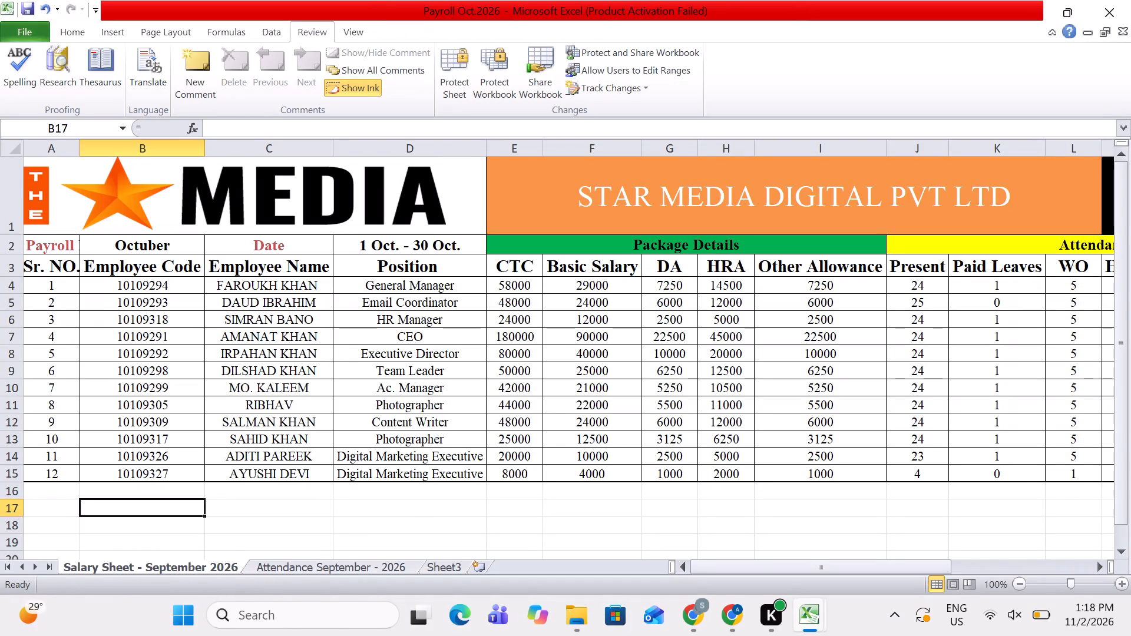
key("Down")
Save the Payroll Oct.2026 workbook.
key("ctrl+s")
key("ctrl+s")
key("ctrl+s")
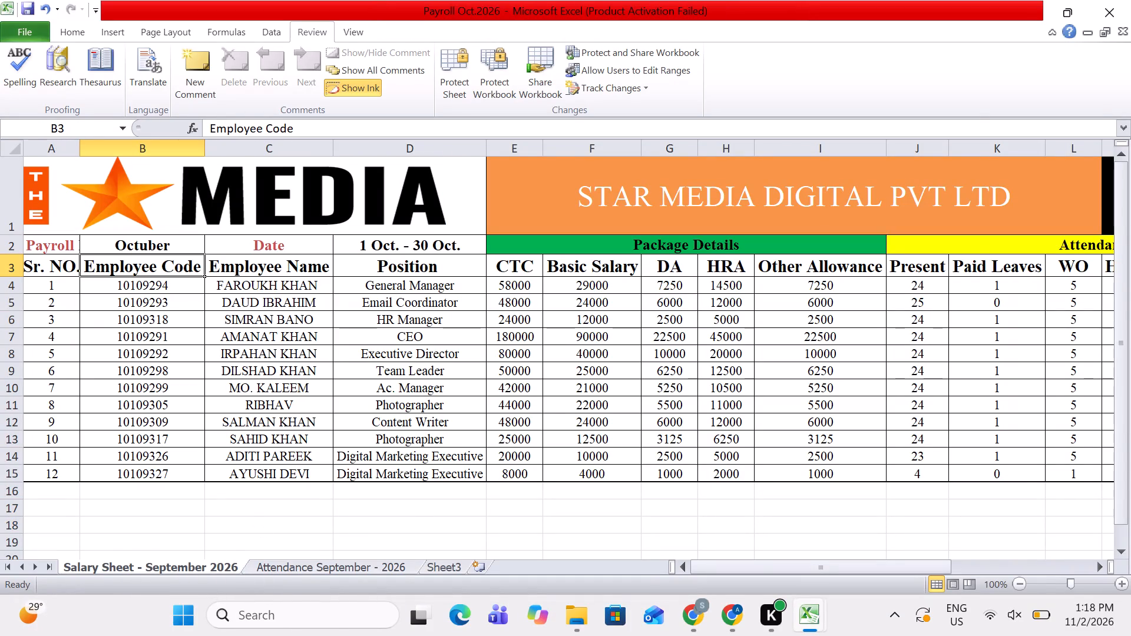
Close Excel with the open Payroll Oct.2026 and Payroll Sep. 2026 workbooks.
key("alt+Tab")
key("alt+Tab")
key("alt+Tab")
key("alt+Tab")
key("alt+Tab")
key("alt+Tab")
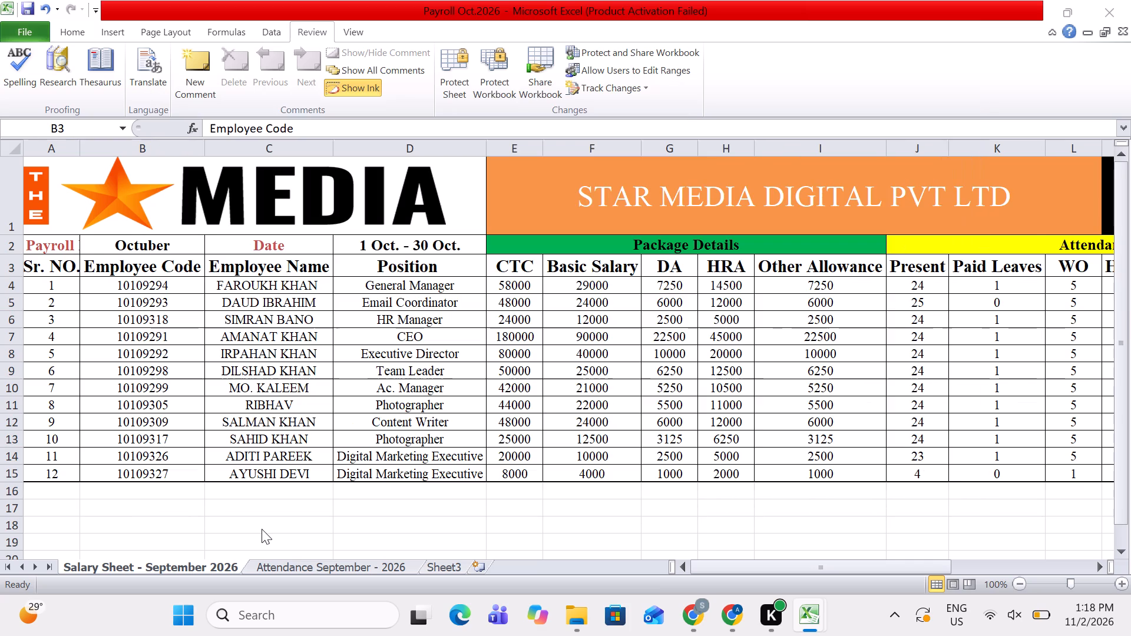
left_click(1130, 0)
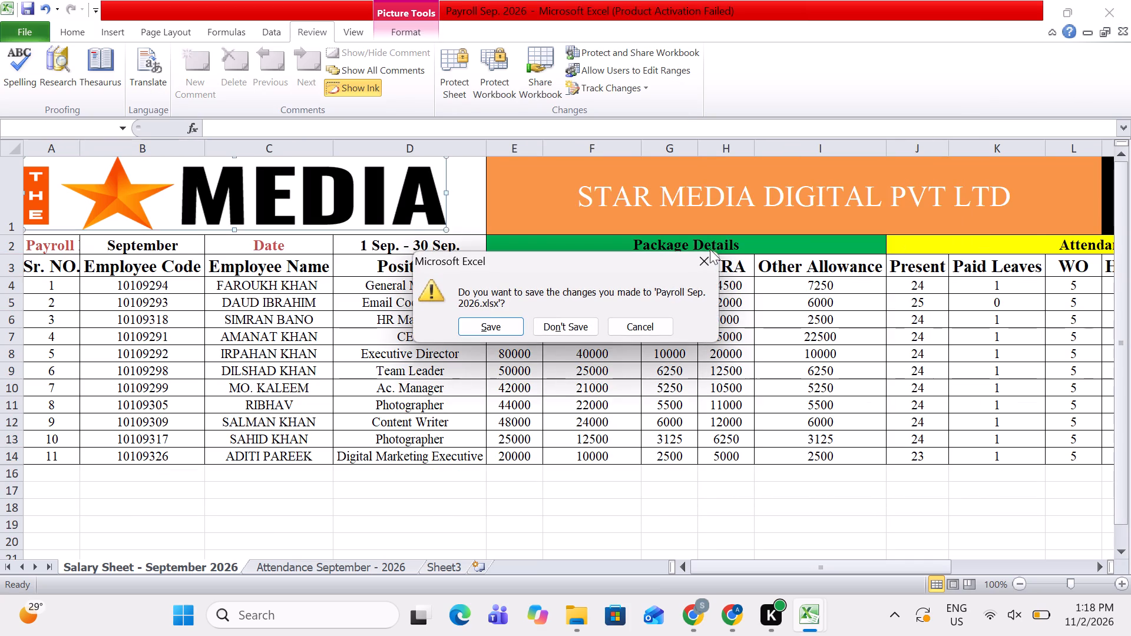
Save the changes to the Payroll Sep. 2026 workbook as it closes.
left_click(495, 324)
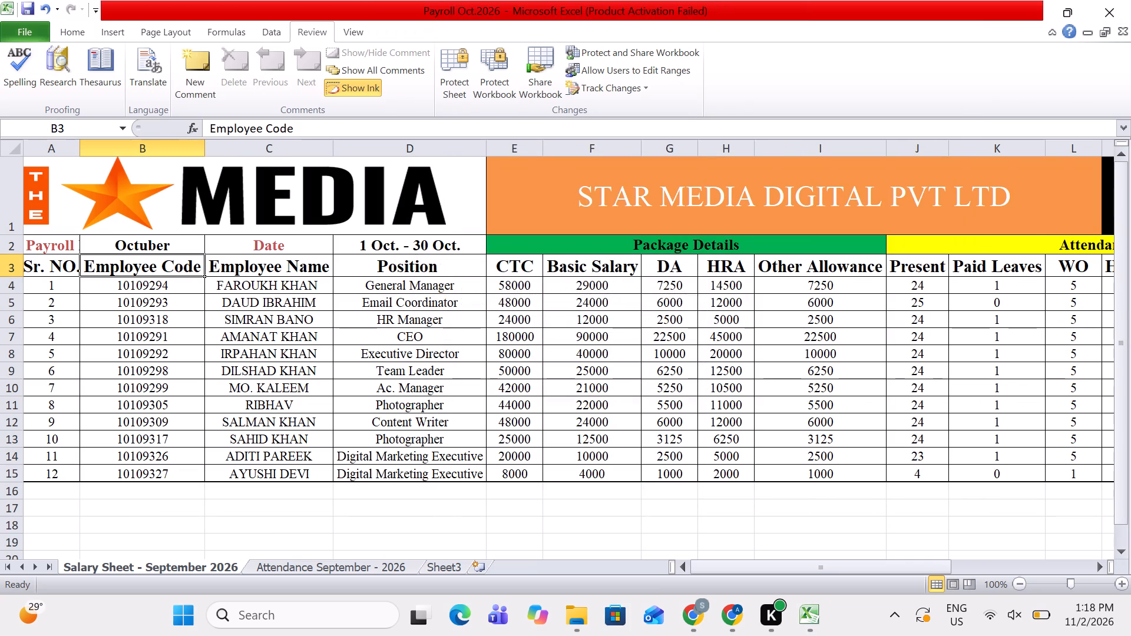
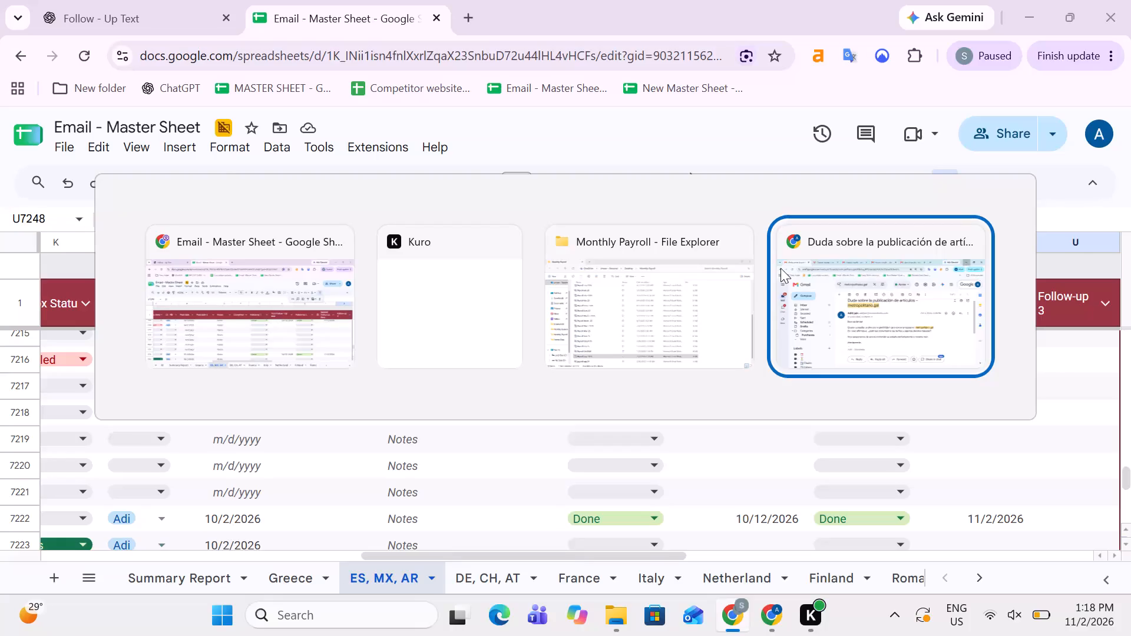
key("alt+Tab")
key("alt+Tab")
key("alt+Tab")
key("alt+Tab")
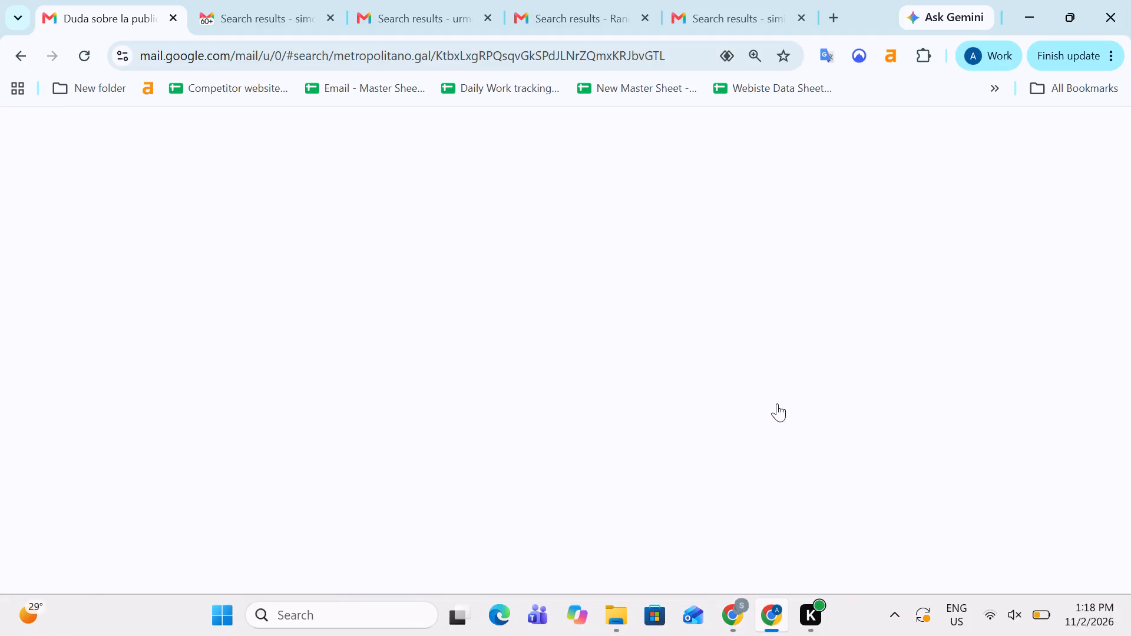
Search the computer for "mont" and open the Monthly Payroll folder.
left_click(409, 617)
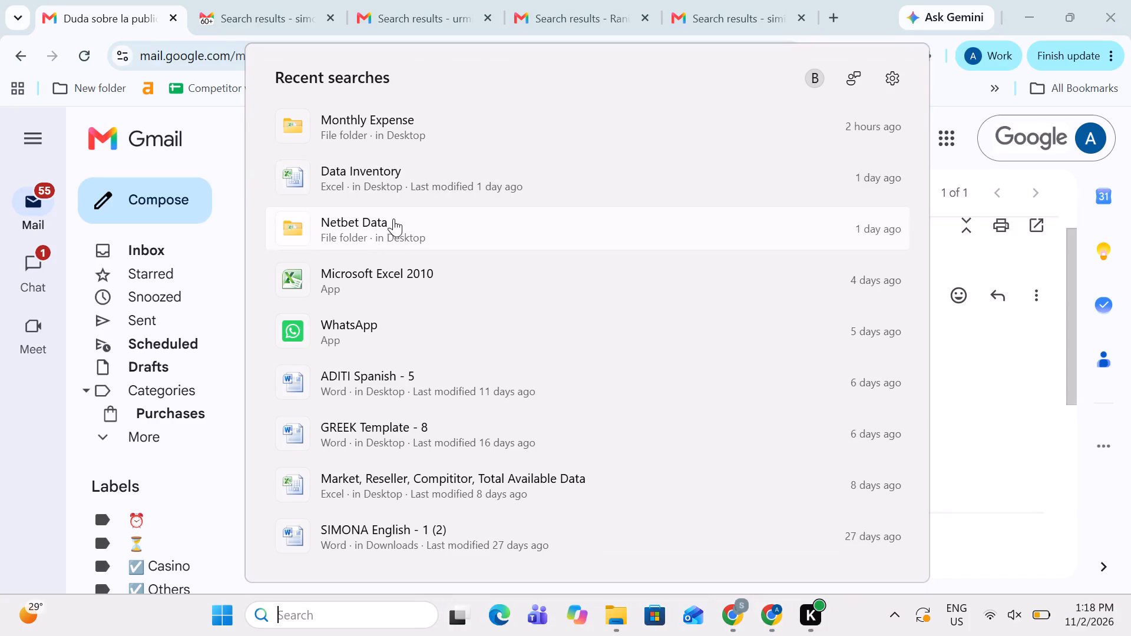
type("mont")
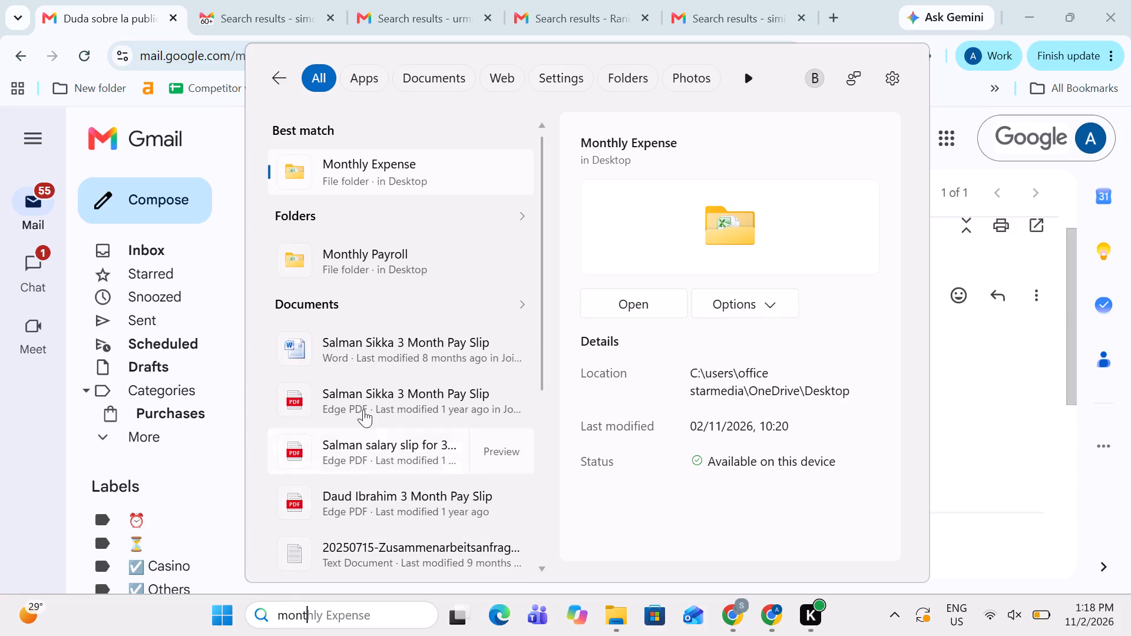
left_click(362, 247)
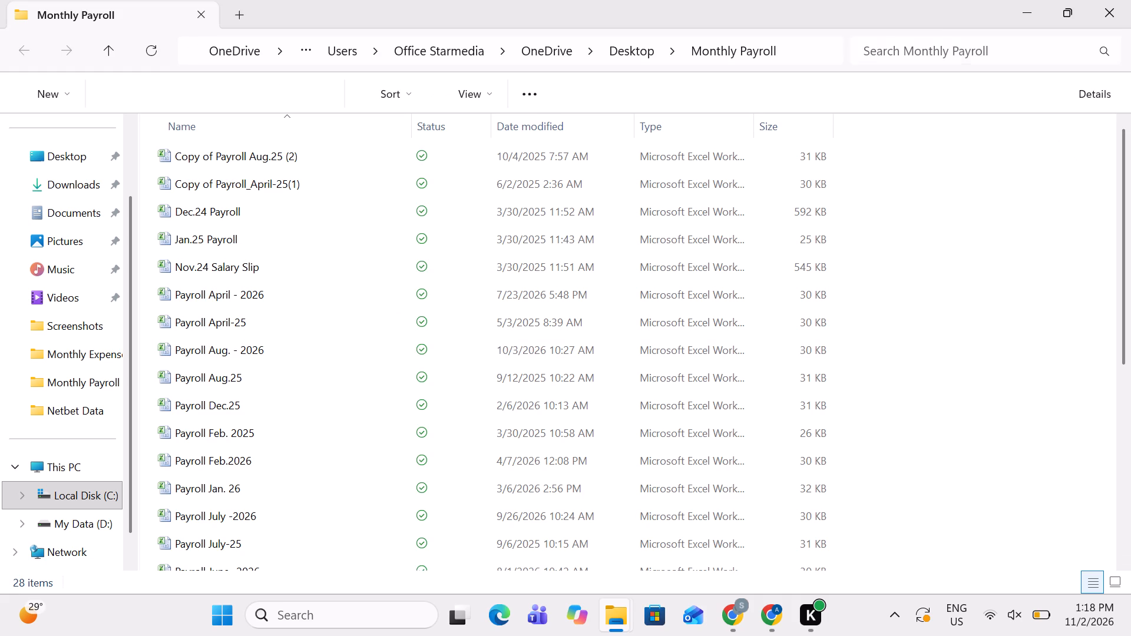
Search the Monthly Payroll folder for "oct" and open the Payroll Oct.2026 workbook.
left_click(976, 32)
left_click(963, 57)
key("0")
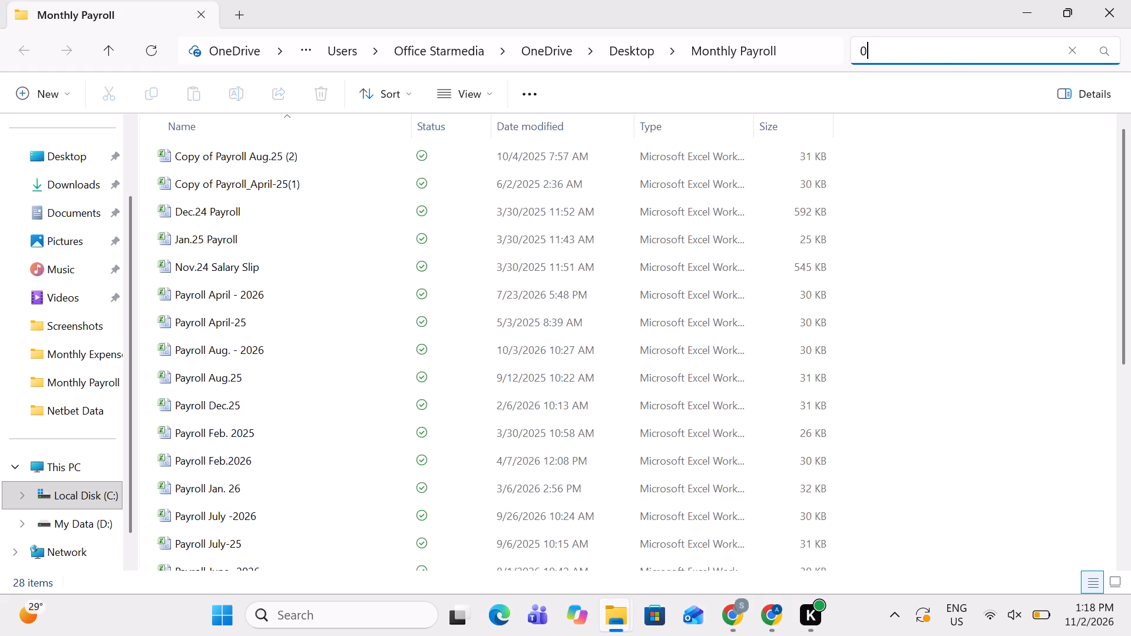
key("BackSpace")
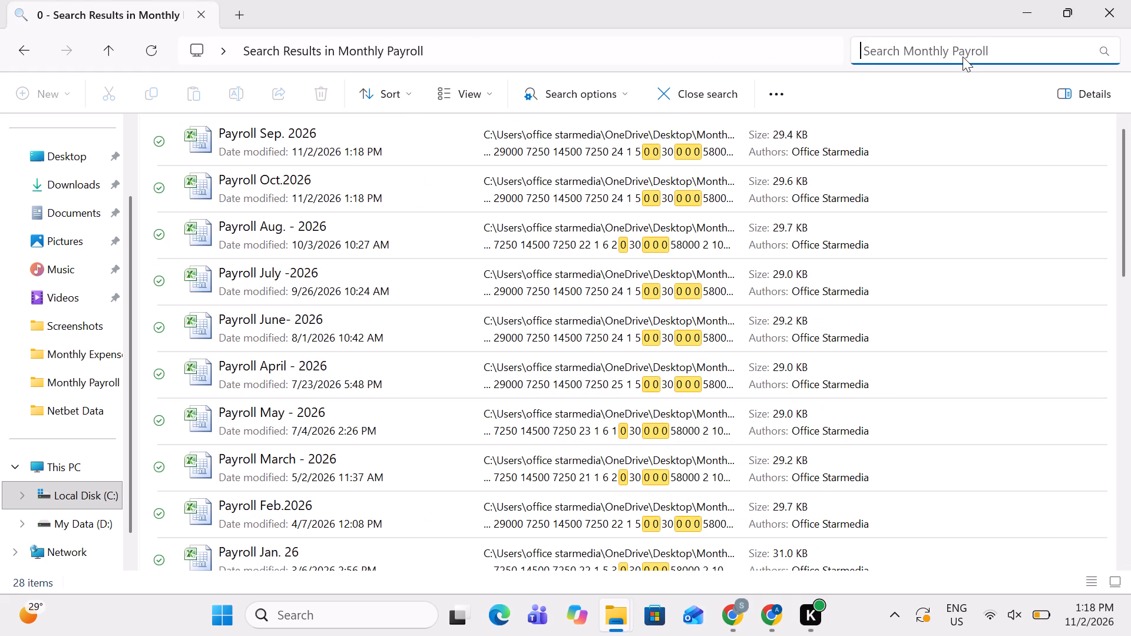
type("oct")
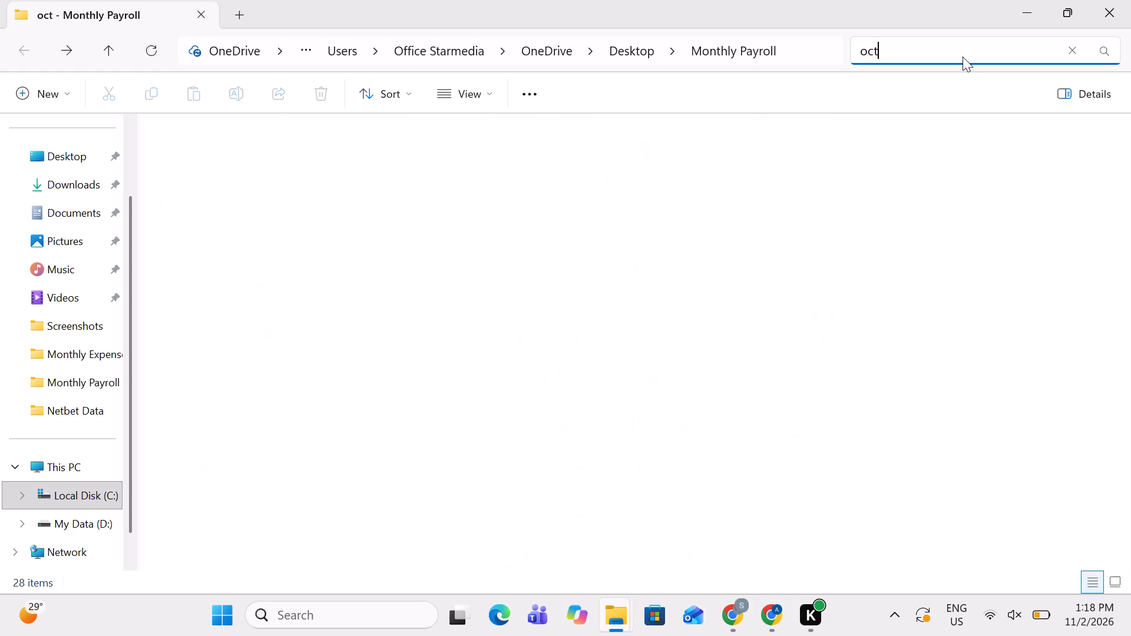
double_click(315, 131)
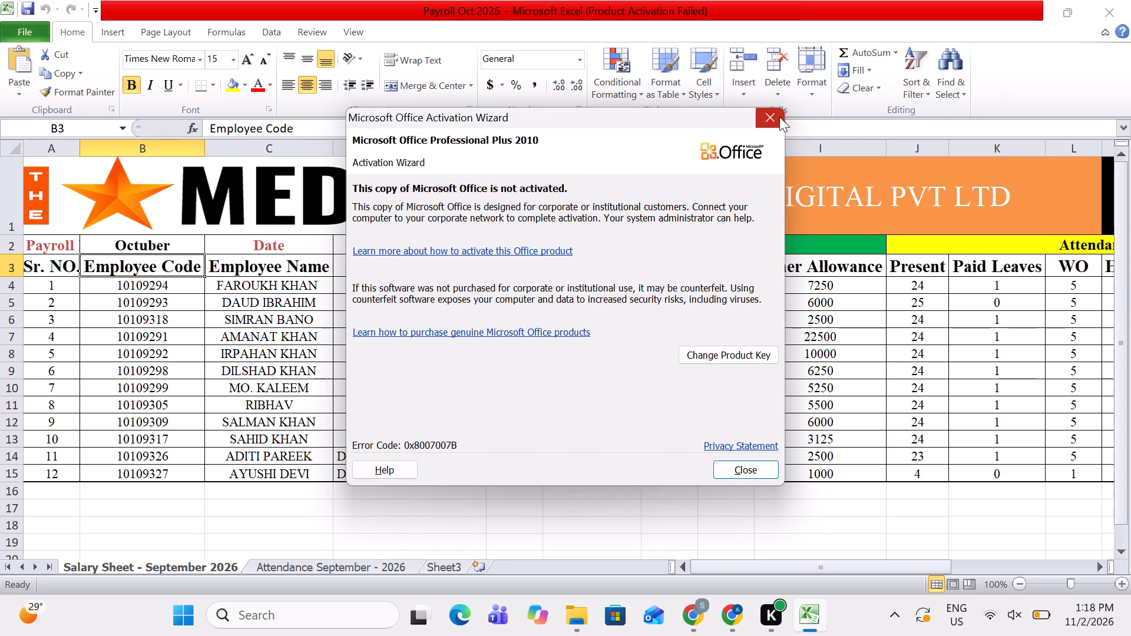
Dismiss the activation wizard and rename the salary sheet as "Salary Sheet - Octuber 2026".
left_click(779, 115)
double_click(204, 566)
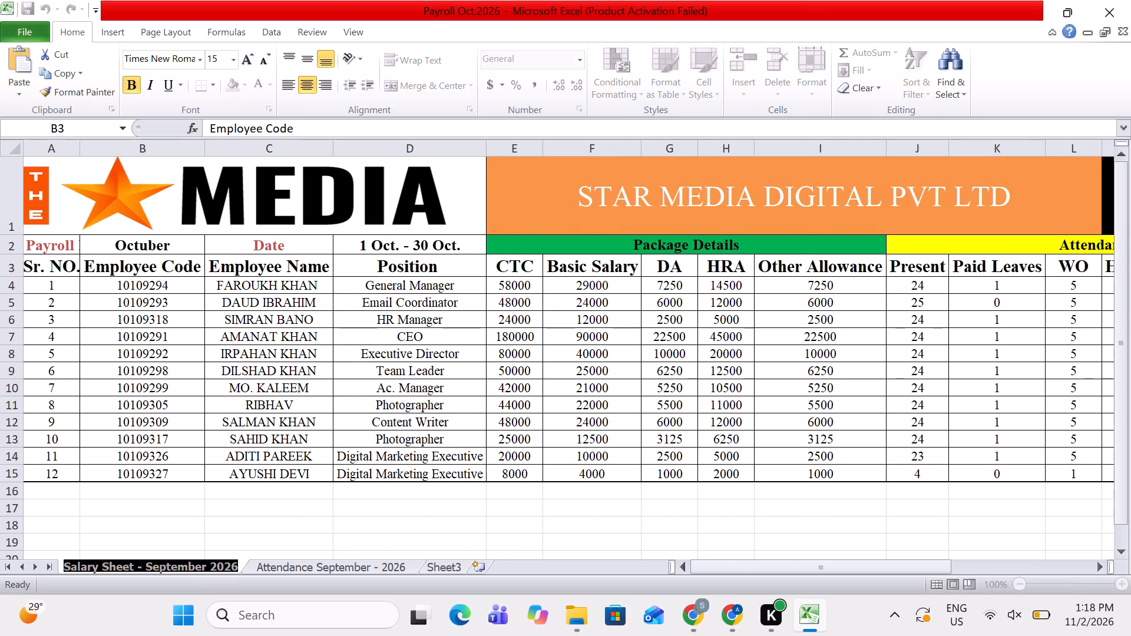
left_click(208, 558)
left_click(203, 562)
double_click(203, 562)
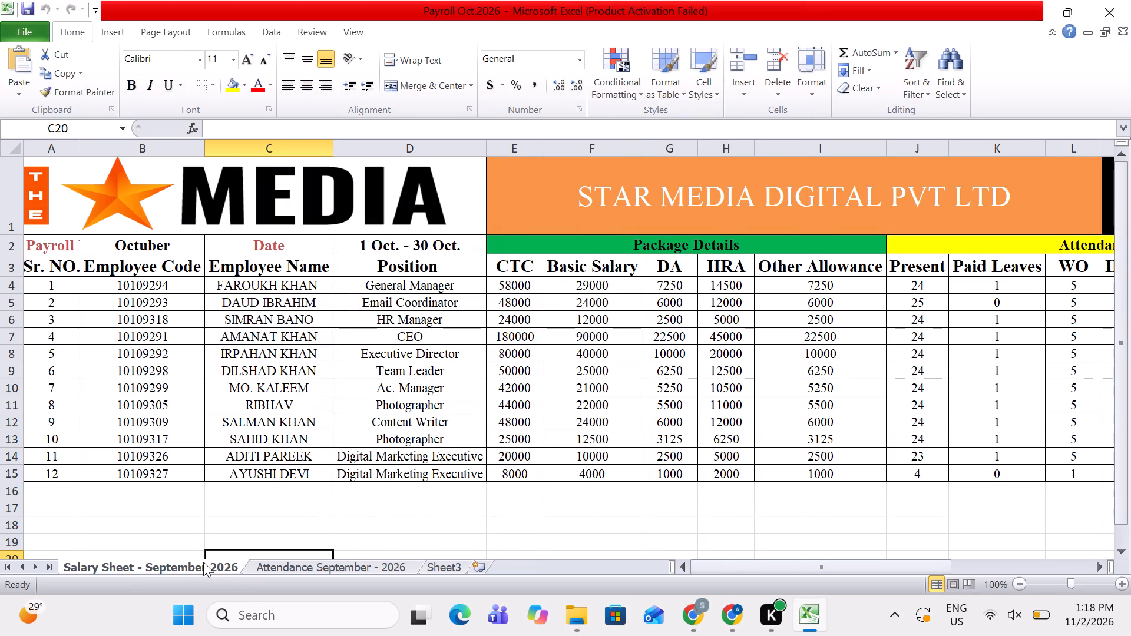
left_click(201, 563)
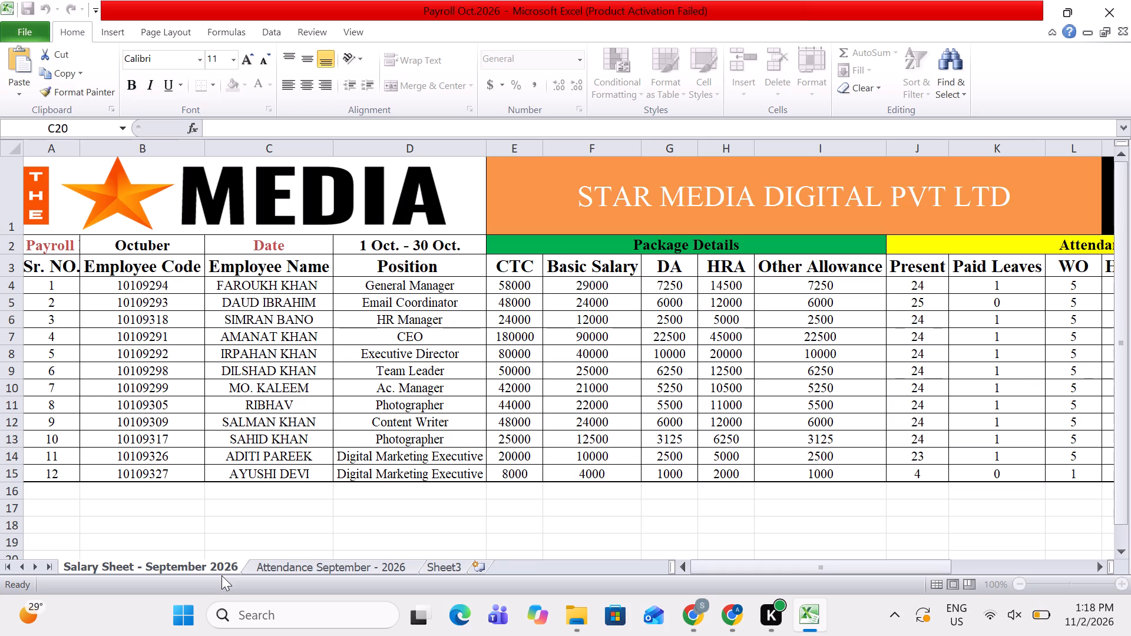
key("Right")
key("BackSpace")
key("BackSpace")
key("BackSpace")
key("BackSpace")
key("BackSpace")
key("BackSpace")
key("BackSpace")
key("BackSpace")
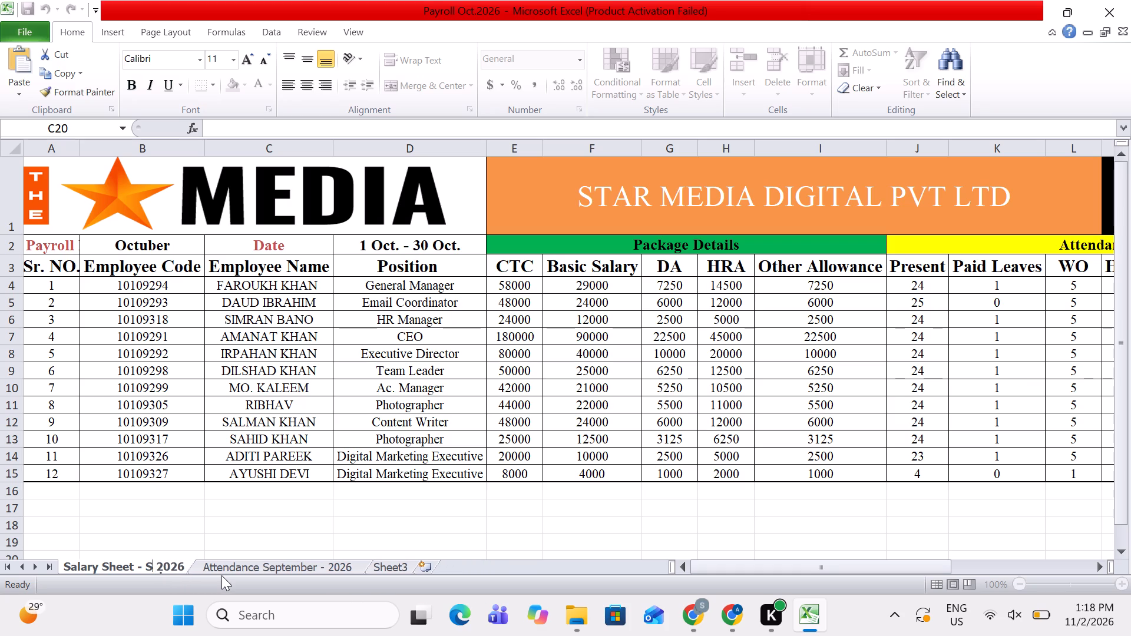
key("BackSpace")
type("Octuber")
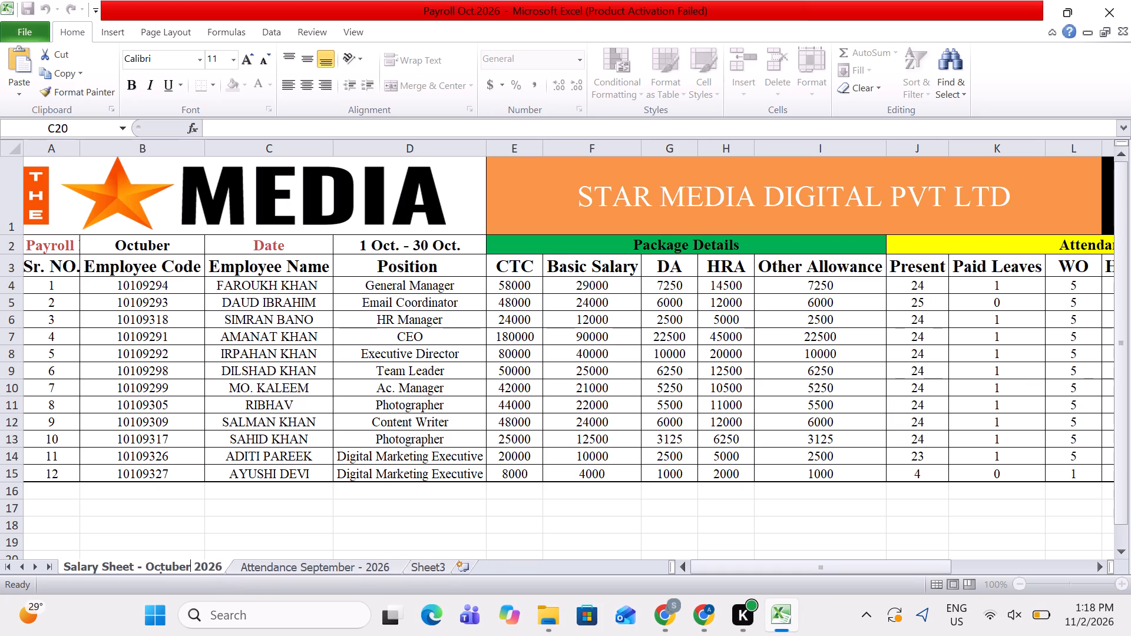
Rename the attendance sheet as "Attendance Octuber - 2026".
left_click(337, 563)
double_click(360, 562)
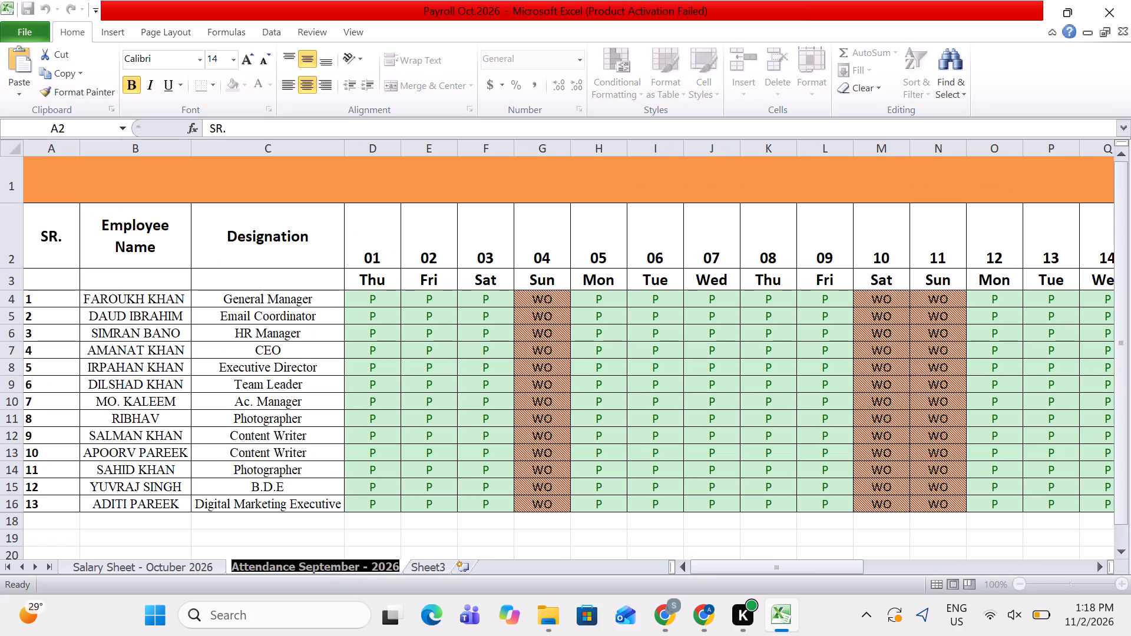
left_click(362, 566)
key("Left")
key("BackSpace")
key("BackSpace")
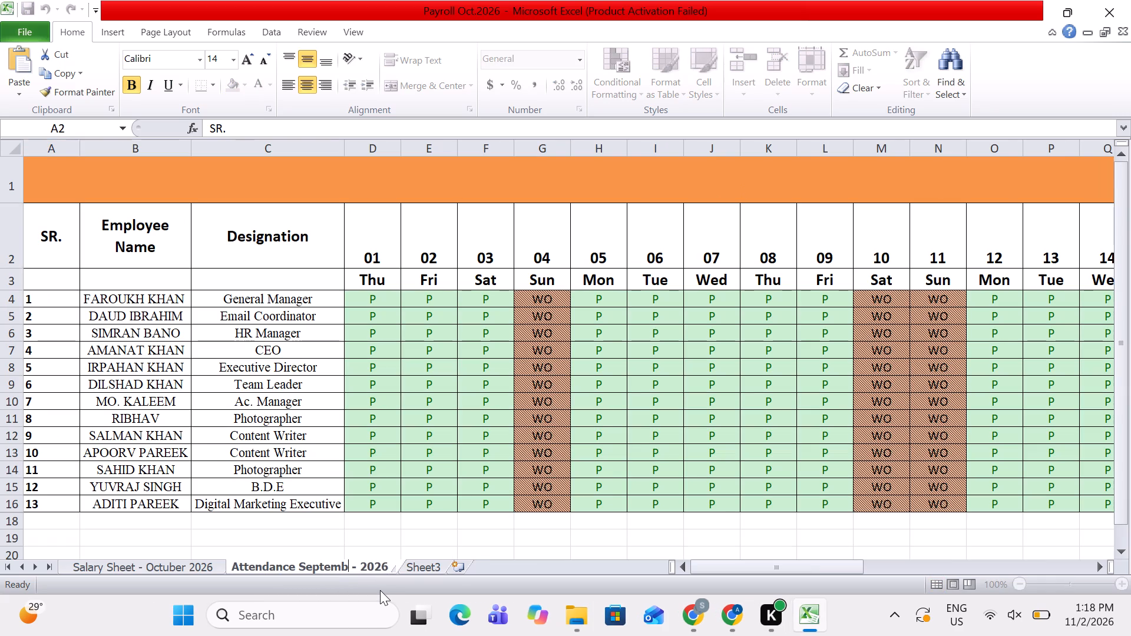
key("BackSpace")
key("BackSpace")
key("BackSpace")
key("BackSpace")
key("BackSpace")
key("BackSpace")
key("BackSpace")
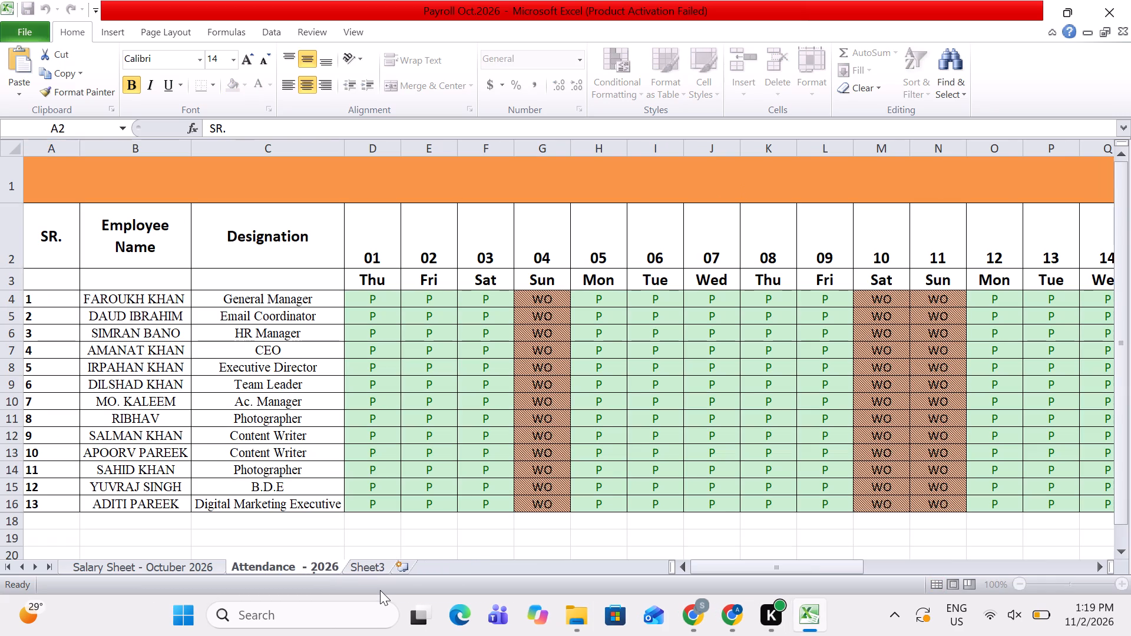
type("Octuber")
left_click(371, 524)
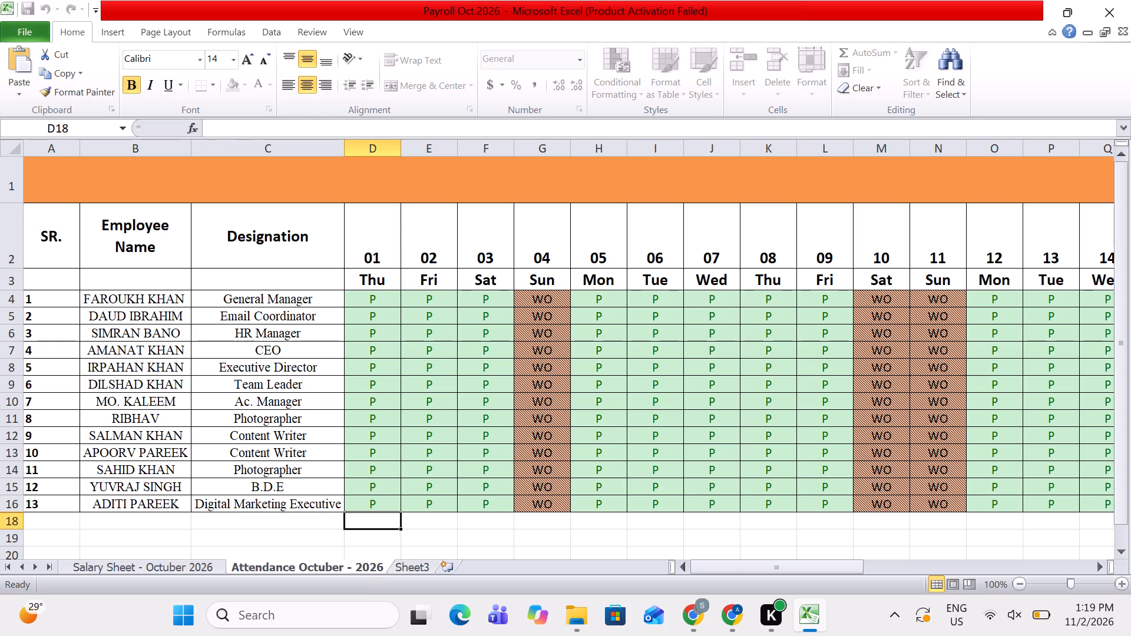
Review the attendance sheet across all day columns through to the leave and WFH columns and back.
scroll(194, 449, "up", 6)
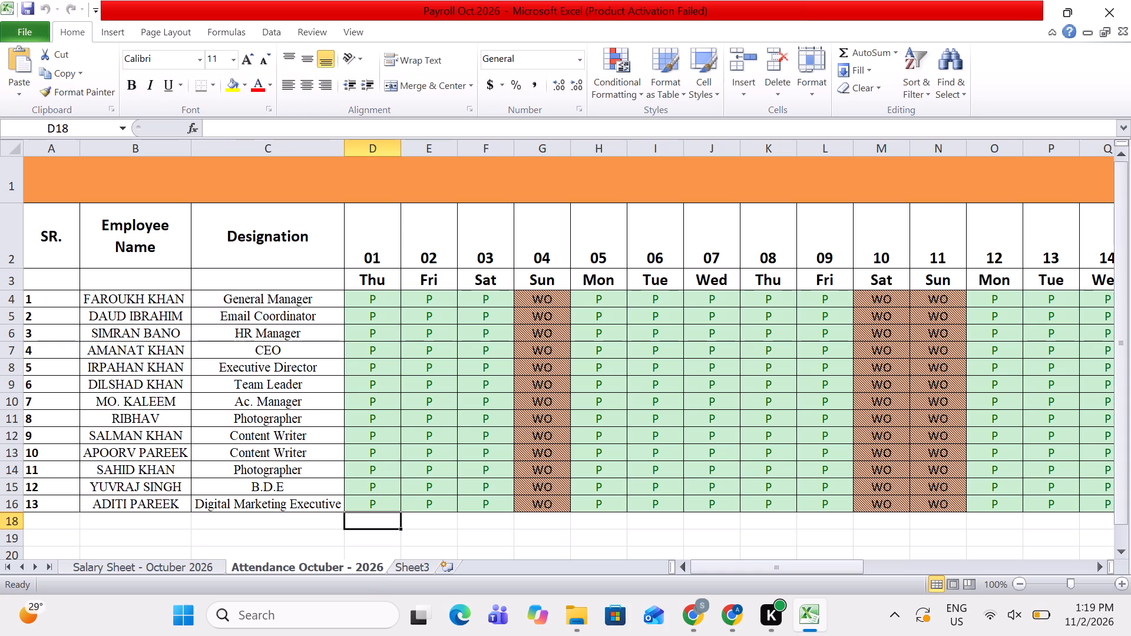
left_click(515, 194)
left_click(488, 320)
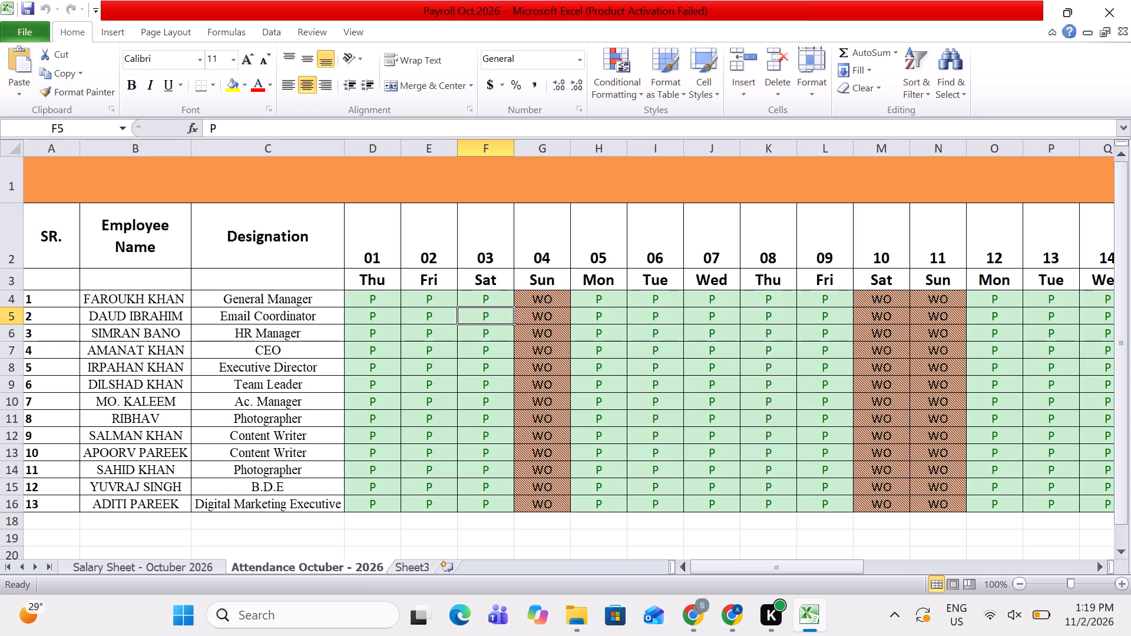
key("Right")
key("Right")
key("Right")
key("Right")
key("Right")
key("Right")
key("Right")
key("Right")
key("Right")
key("Right")
key("Right")
key("Right")
key("Right")
key("Right")
key("Right")
key("Right")
key("Right")
key("Right")
key("Right")
key("Right")
key("Left")
key("Right")
key("Right")
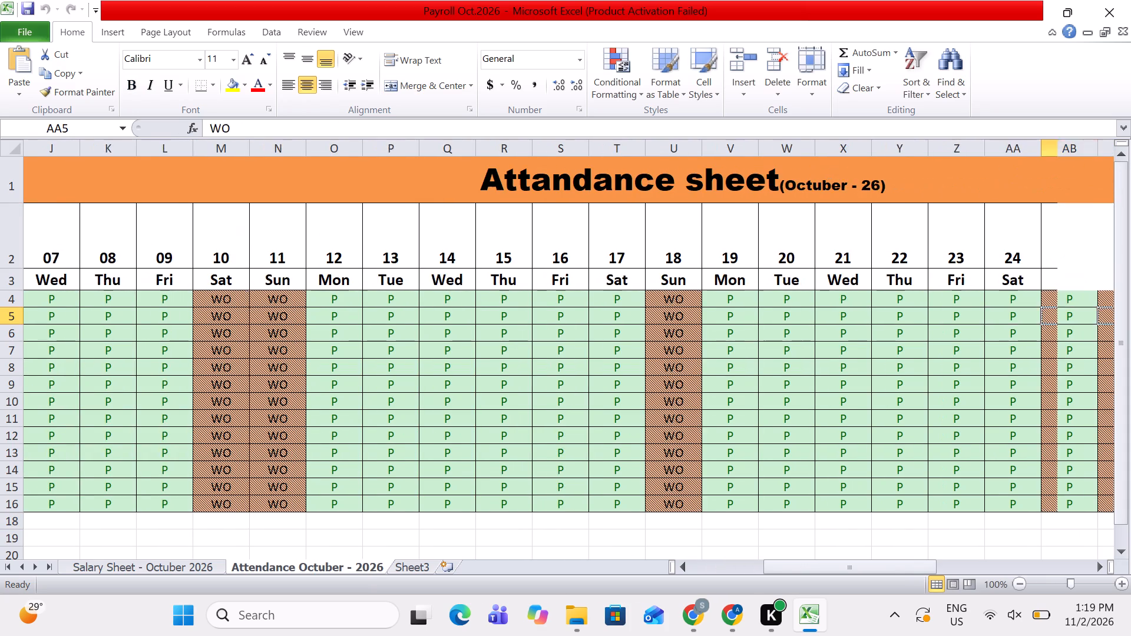
key("Right")
key("Right")
key("Right")
key("Right")
key("Right")
key("Right")
key("Right")
key("Right")
key("Left")
key("Left")
key("Left")
key("Left")
key("Left")
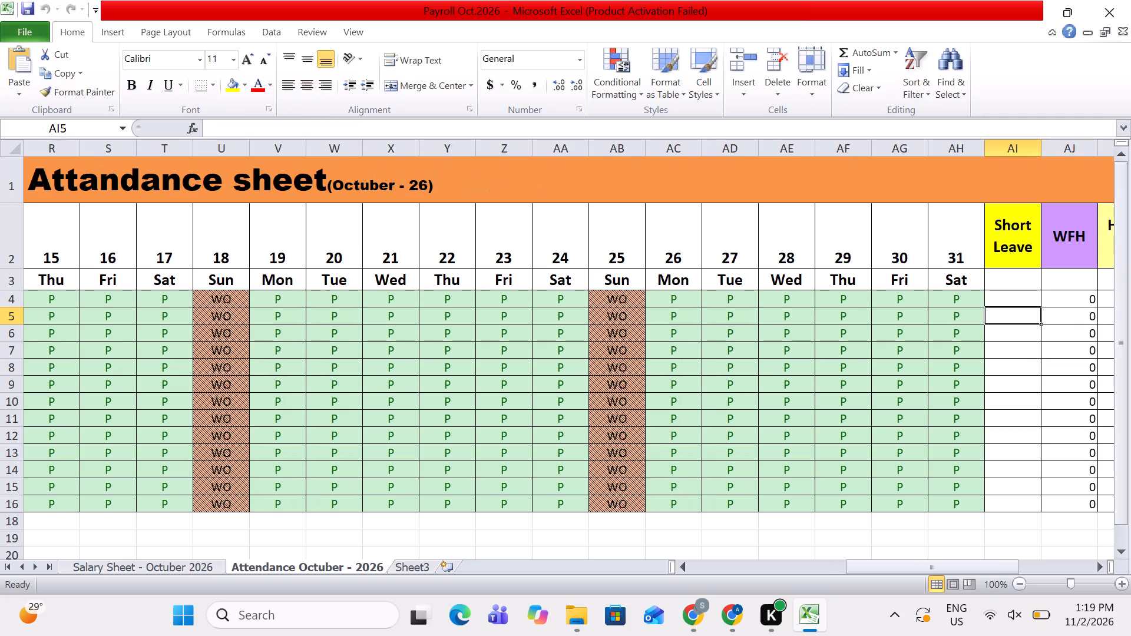
key("Left")
key("Left")
key("Left")
key("Left")
key("Left")
key("Left")
key("Left")
key("Left")
key("Left")
key("Left")
key("Left")
key("Left")
key("Left")
key("Left")
key("Left")
key("Left")
key("Left")
key("Left")
key("Left")
key("Left")
key("Left")
key("Left")
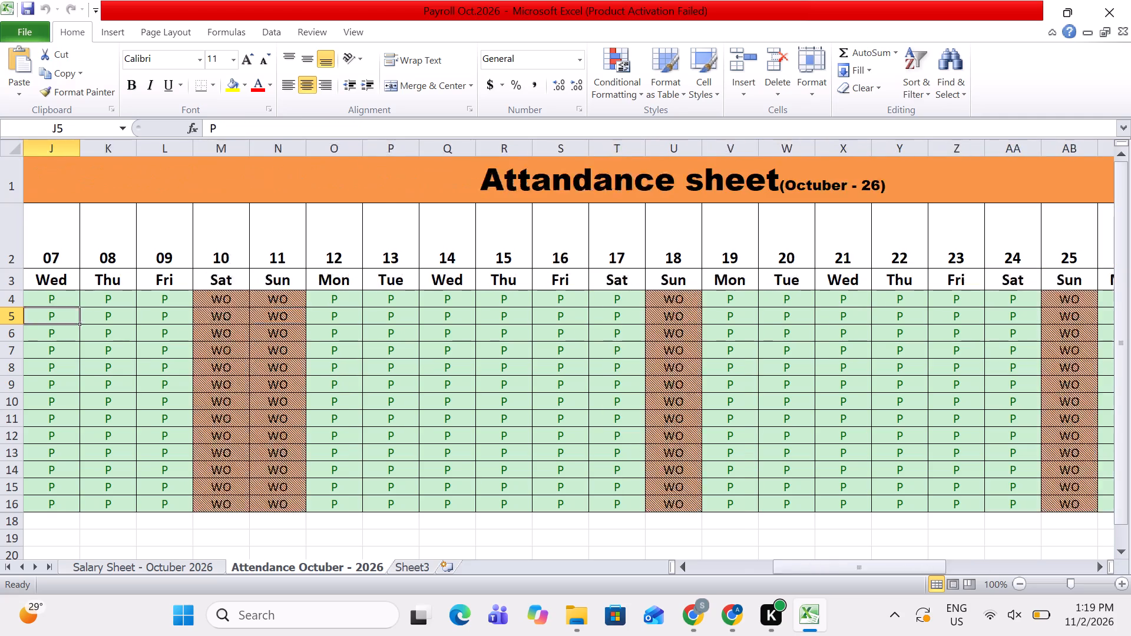
key("Right")
key("Right")
key("Left")
key("Left")
key("Left")
key("Left")
key("Left")
key("Left")
key("Left")
key("Left")
key("Left")
key("Left")
key("Left")
key("Left")
key("Left")
key("Left")
key("Left")
key("Left")
key("Left")
key("Left")
key("Left")
key("Left")
key("Right")
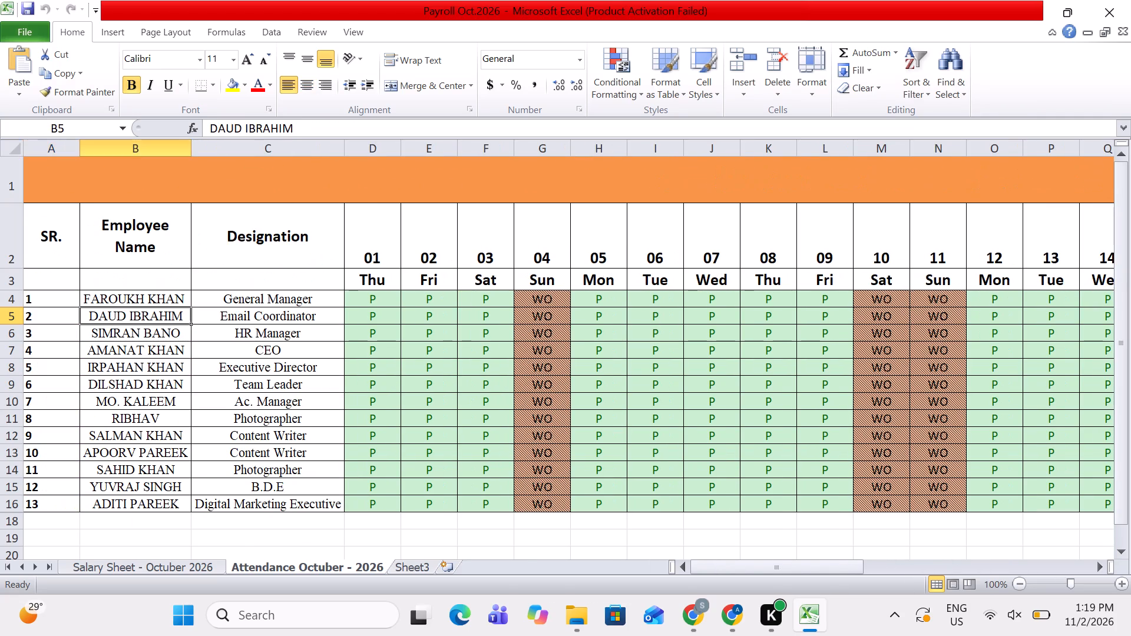
Save the Payroll Oct.2026 workbook.
key("ctrl+s")
key("ctrl+s")
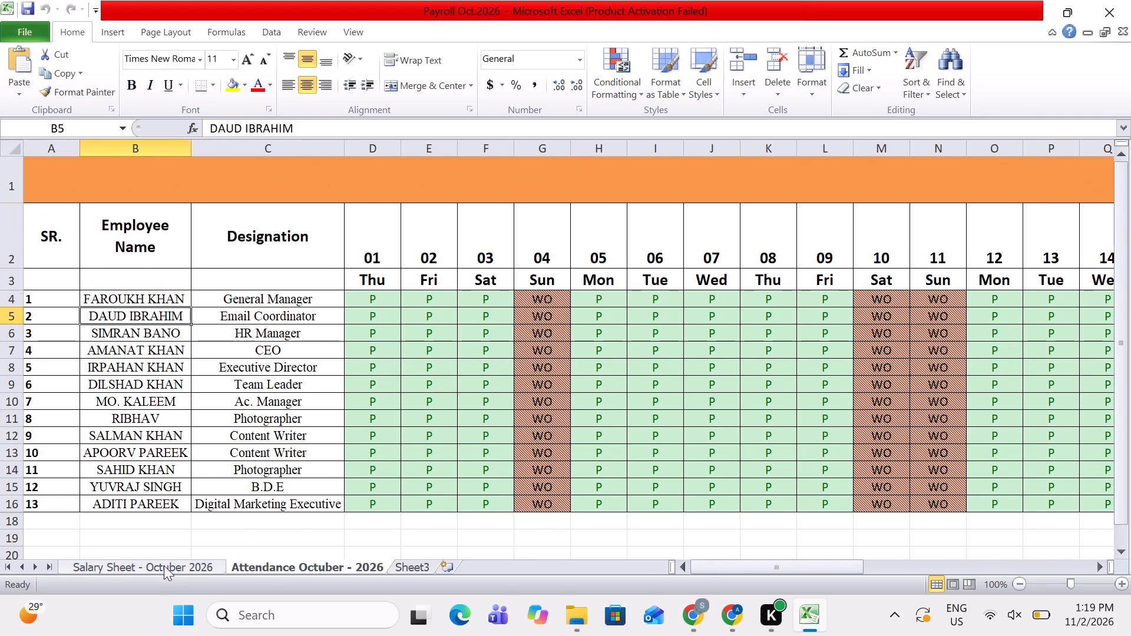
Review the Octuber salary sheet across the package, attendance, deduction and net salary columns.
left_click(164, 565)
scroll(544, 392, "up", 4)
left_click(553, 286)
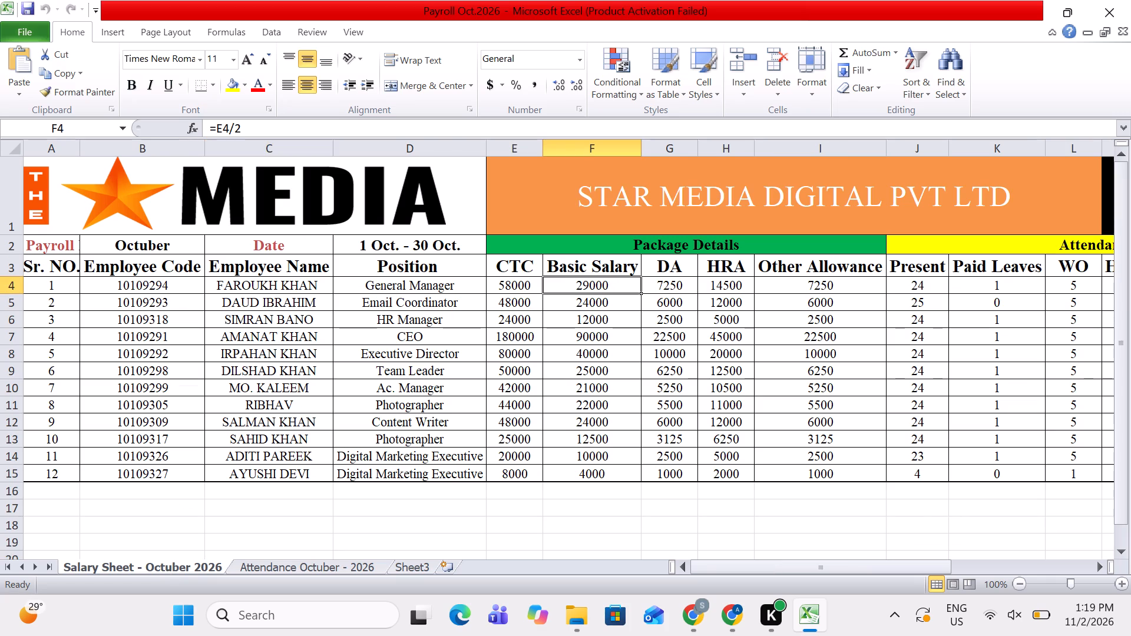
key("Right")
key("Right")
key("Right")
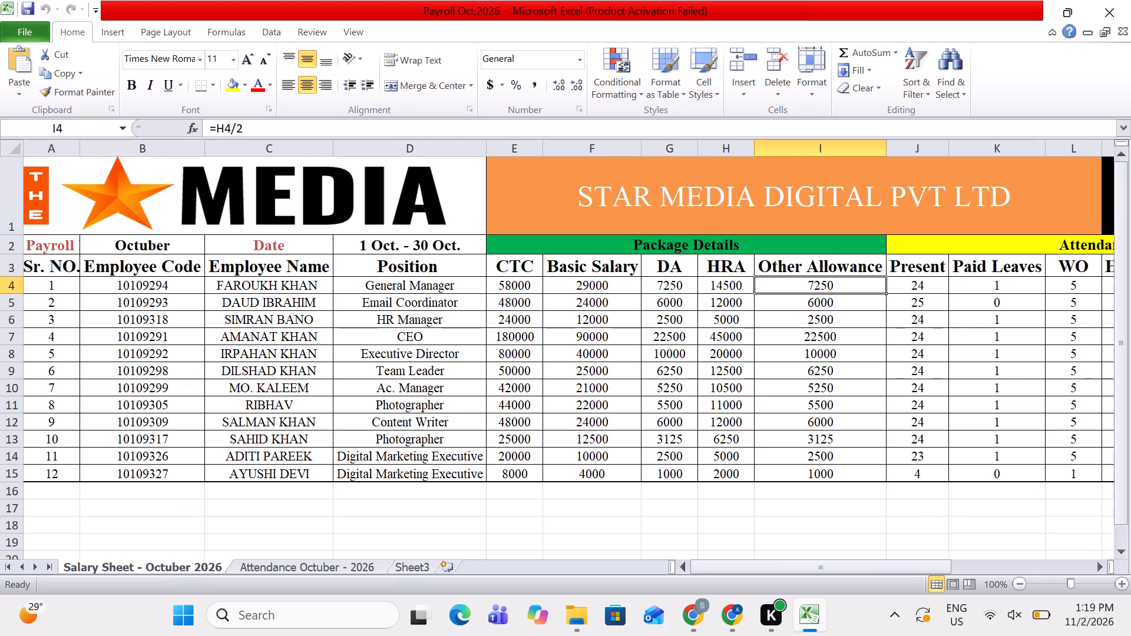
key("Right")
key("Right")
key("Right")
key("Right")
key("Right")
key("Right")
key("Right")
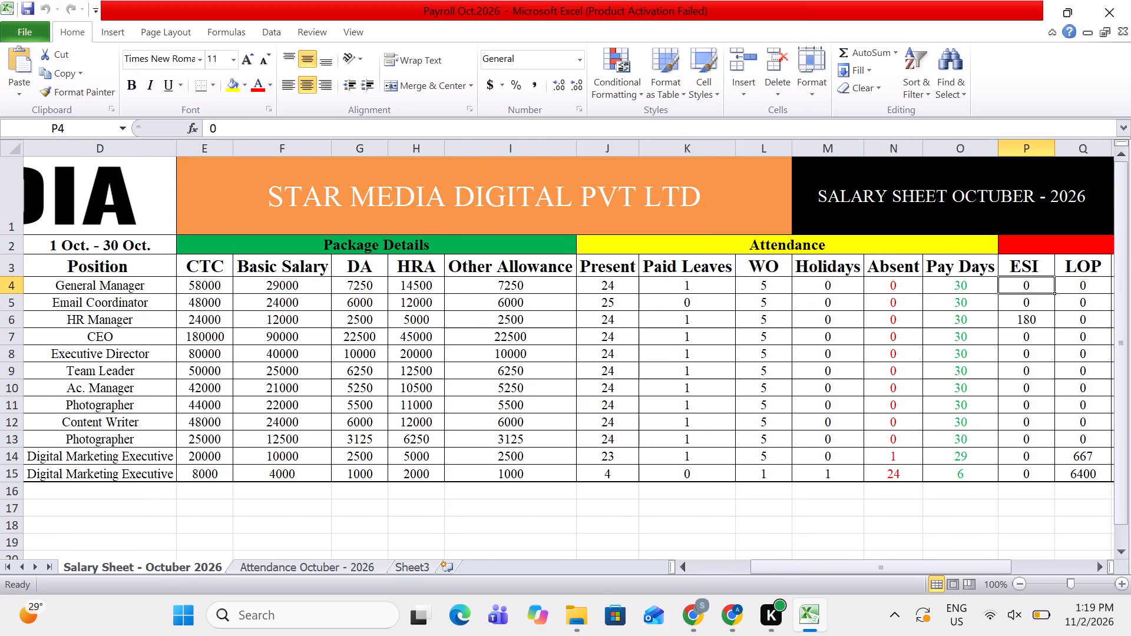
key("Down")
key("Right")
key("Right")
key("Right")
key("Right")
key("Right")
key("Left")
key("Left")
key("Left")
key("Left")
key("Left")
key("Left")
key("Left")
key("Left")
key("Left")
key("Left")
key("Left")
key("Left")
key("Left")
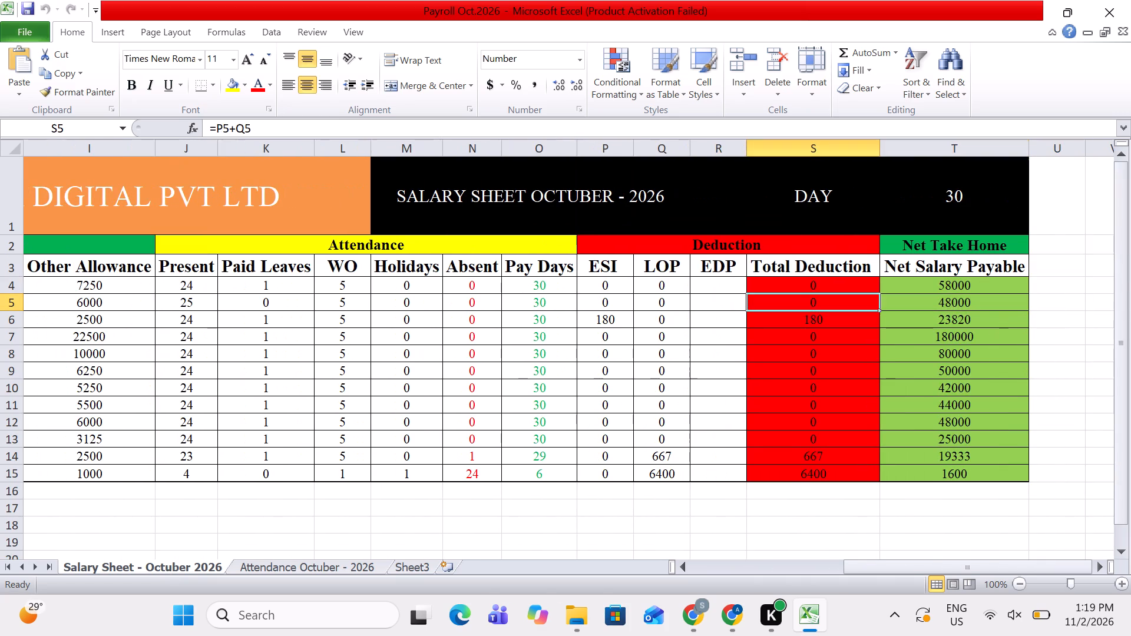
key("Right")
key("Right")
key("Right")
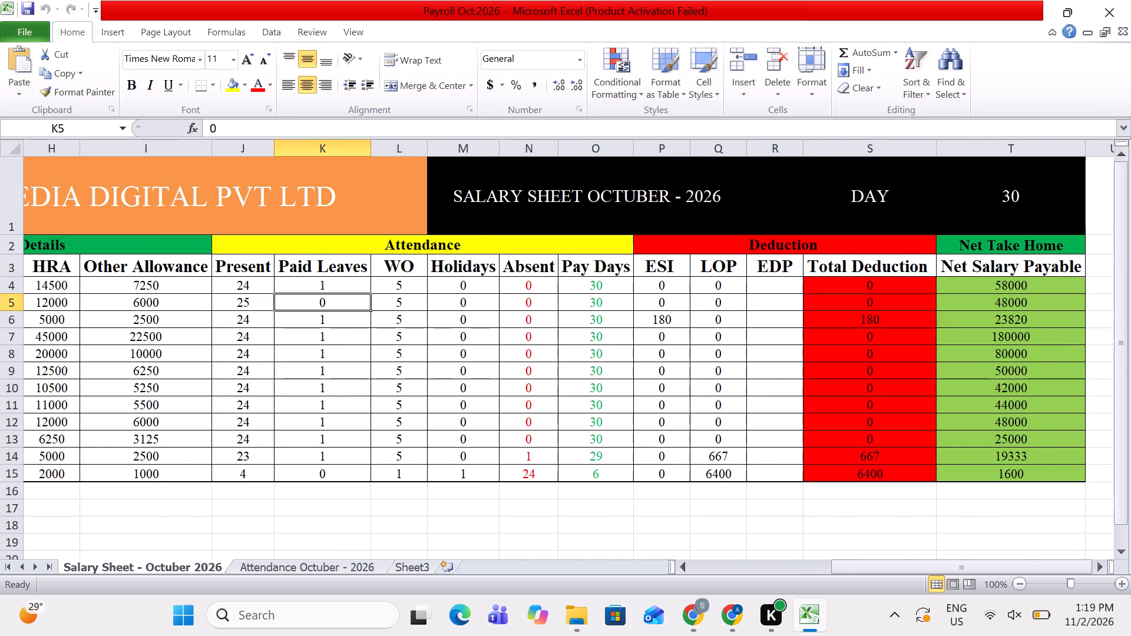
Review the salary sheet's employee and package columns, returning to the Paid Leaves column of the first employee.
key("Left")
key("Left")
key("Left")
key("Left")
key("Left")
key("Left")
key("Left")
key("Left")
key("Left")
key("Left")
key("Left")
key("Left")
key("Left")
key("Left")
key("Left")
key("Left")
key("Left")
key("Right")
key("Right")
key("Right")
key("Right")
key("Right")
key("Right")
key("Right")
key("Right")
key("Right")
key("Right")
key("Right")
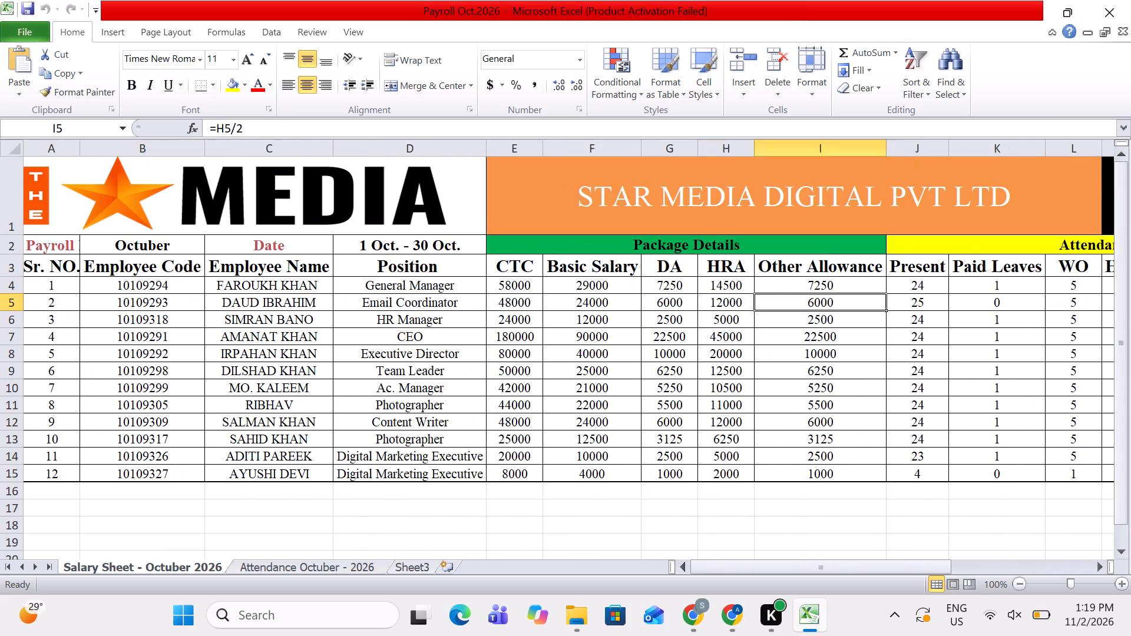
key("Right")
key("Left")
key("Left")
key("Up")
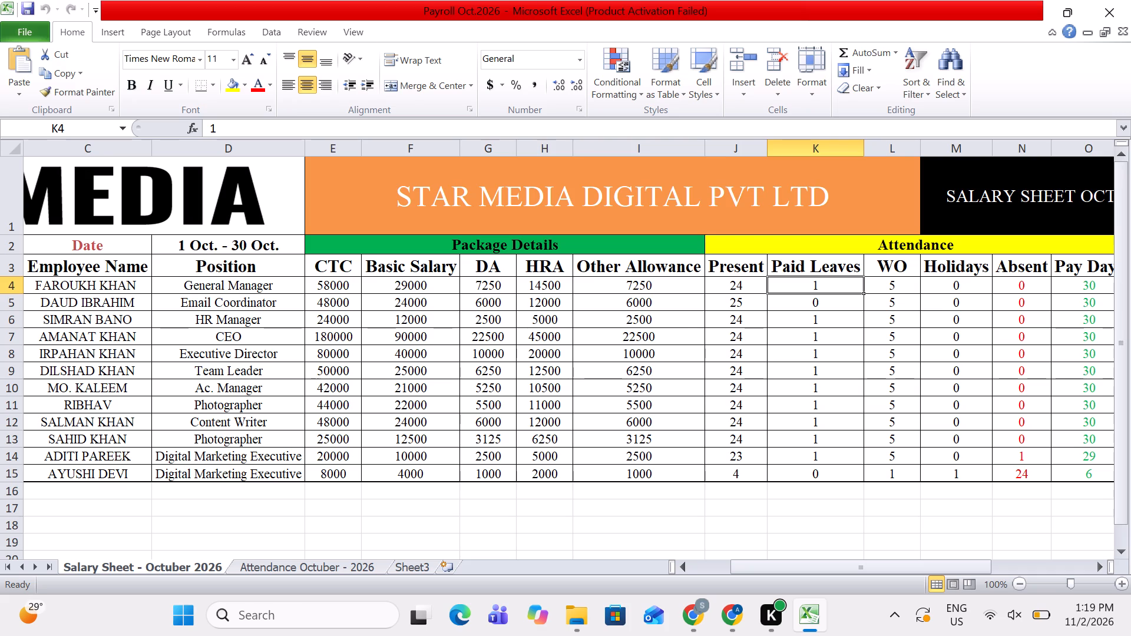
Review the Octuber attendance sheet's present and weekly-off marks across the day columns to the end of the month.
left_click(291, 565)
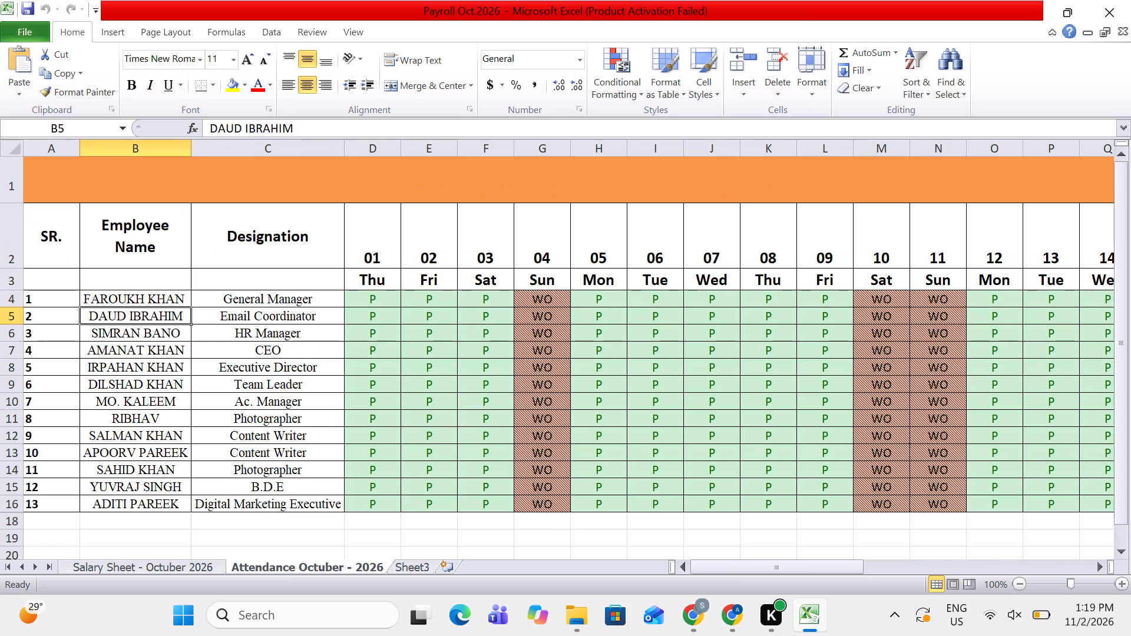
left_click(539, 309)
left_click(907, 348)
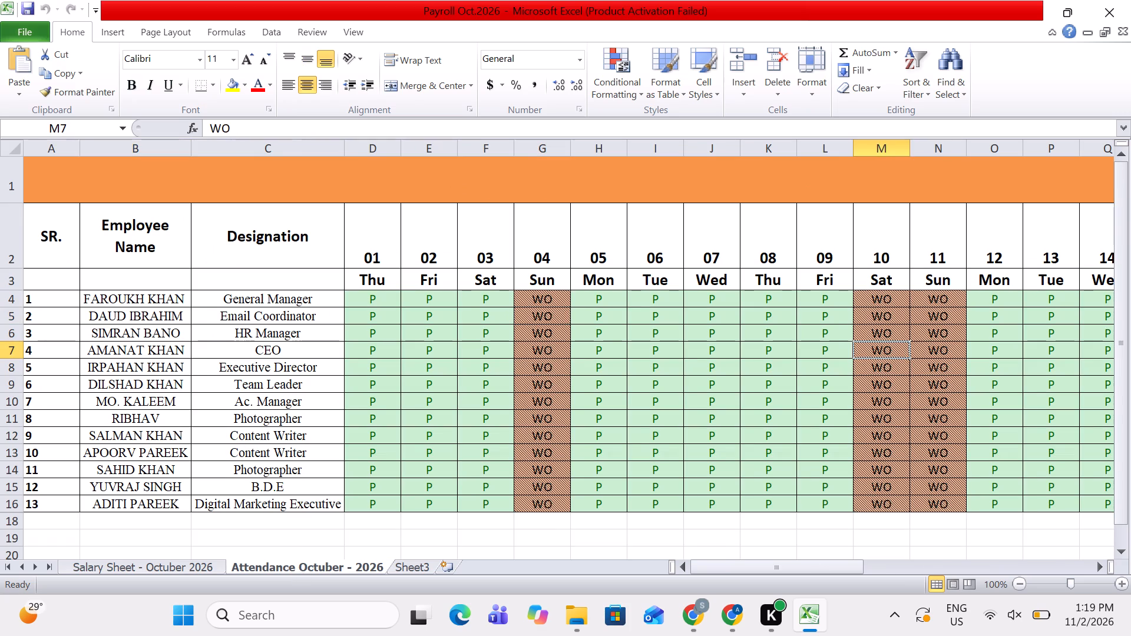
key("Right")
key("Right")
key("Right")
key("Right")
key("Right")
key("Right")
key("Right")
key("Right")
key("Right")
key("Right")
key("Right")
key("Right")
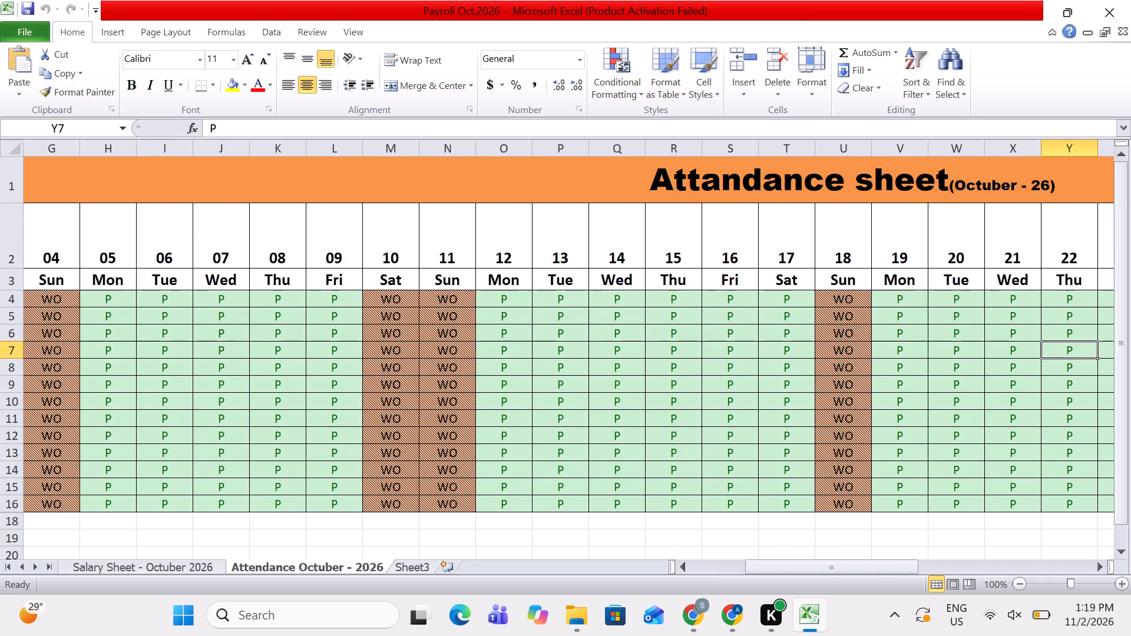
key("Right")
key("Right")
key("Right")
key("Right")
key("Right")
key("Right")
key("Right")
key("Left")
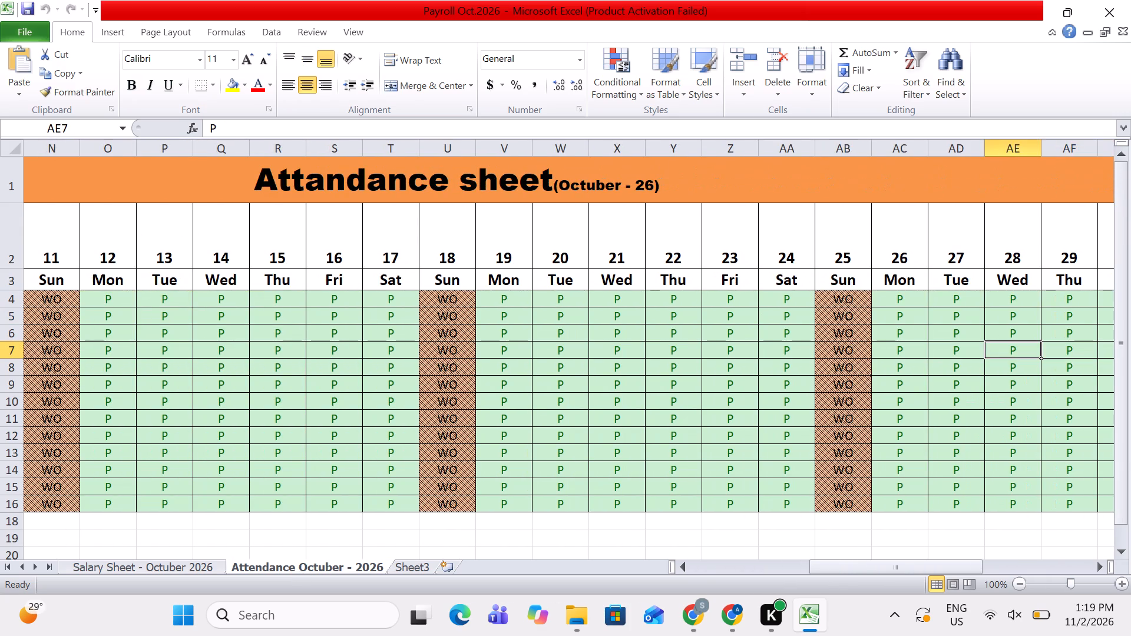
In the Octuber salary sheet, enter 25 Present days for the first employee and copy it down to all other employees.
left_click(200, 566)
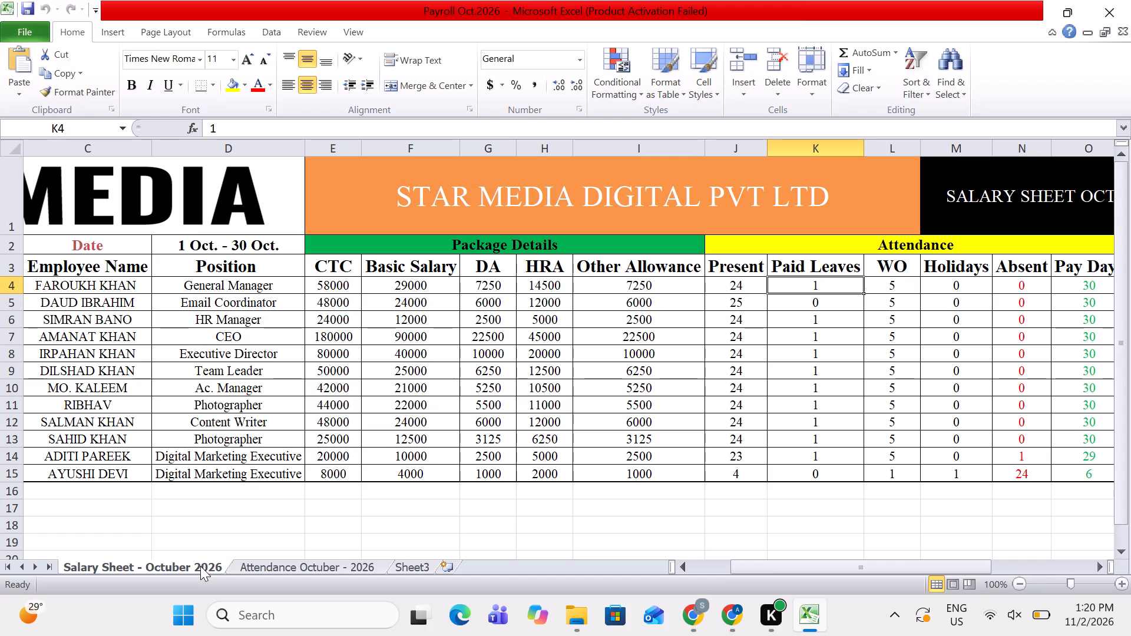
key("Left")
type("25")
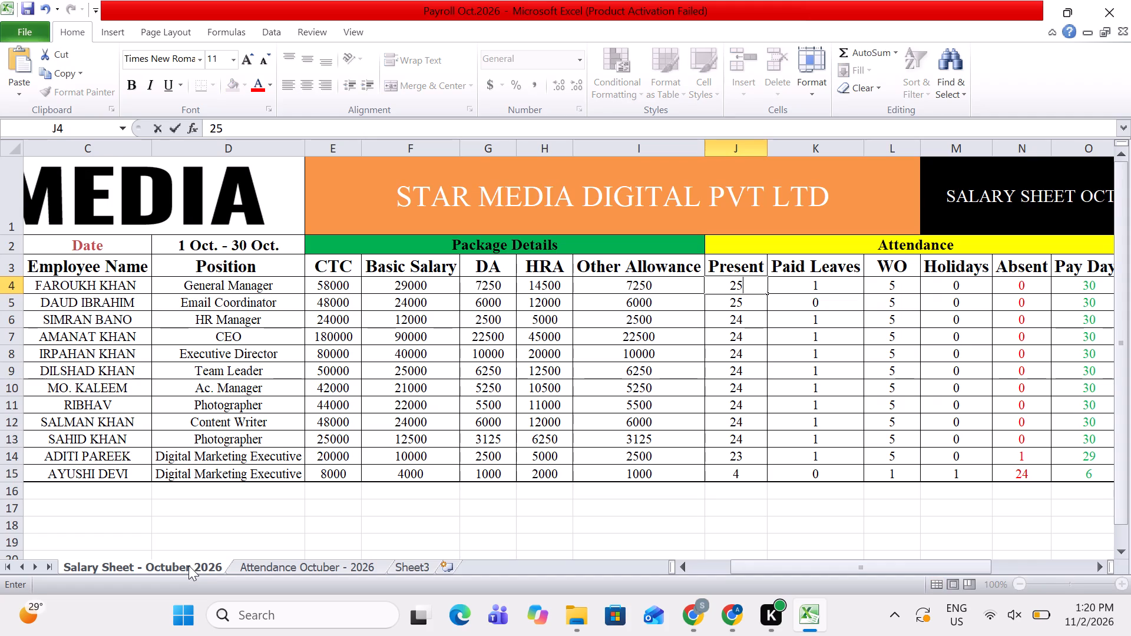
key("Right")
key("Left")
key("ctrl+c")
key("Down")
key("shift+Down")
key("shift+Down")
key("shift+Down")
key("shift+Down")
key("shift+Down")
key("shift+Down")
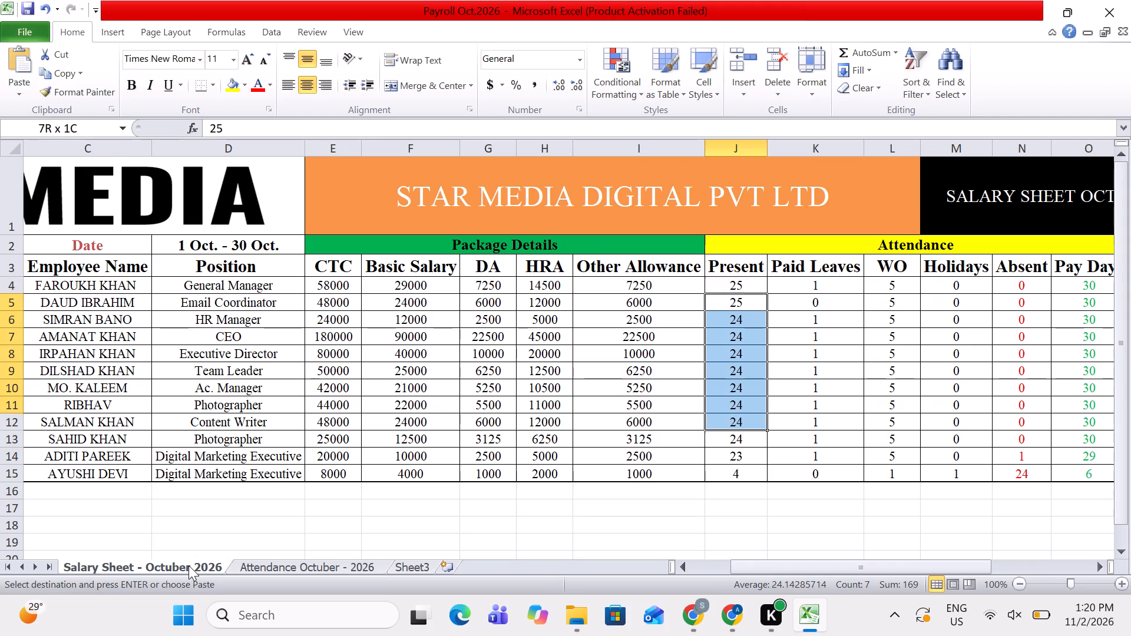
key("shift+Down")
key("shift+Down")
key("shift+Down")
key("shift+Down")
key("ctrl+v")
key("Up")
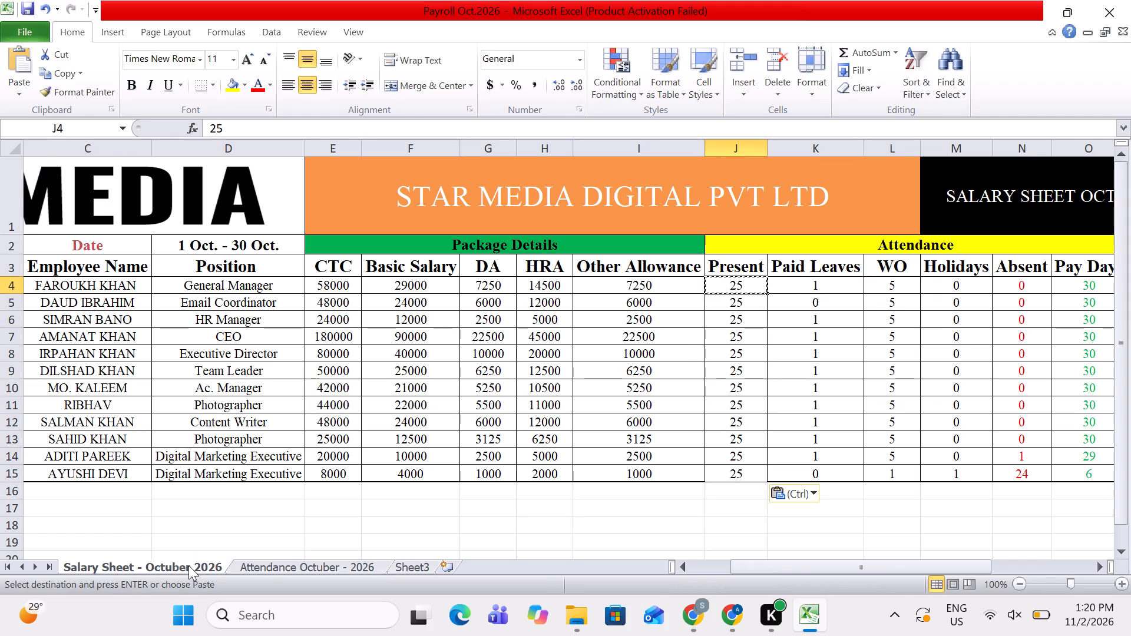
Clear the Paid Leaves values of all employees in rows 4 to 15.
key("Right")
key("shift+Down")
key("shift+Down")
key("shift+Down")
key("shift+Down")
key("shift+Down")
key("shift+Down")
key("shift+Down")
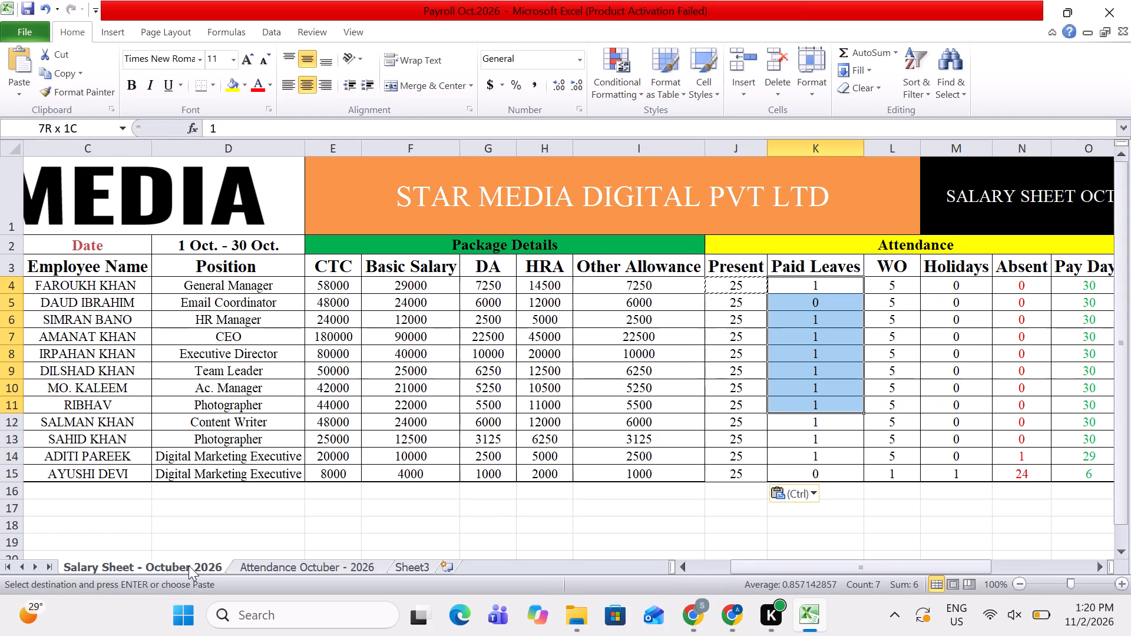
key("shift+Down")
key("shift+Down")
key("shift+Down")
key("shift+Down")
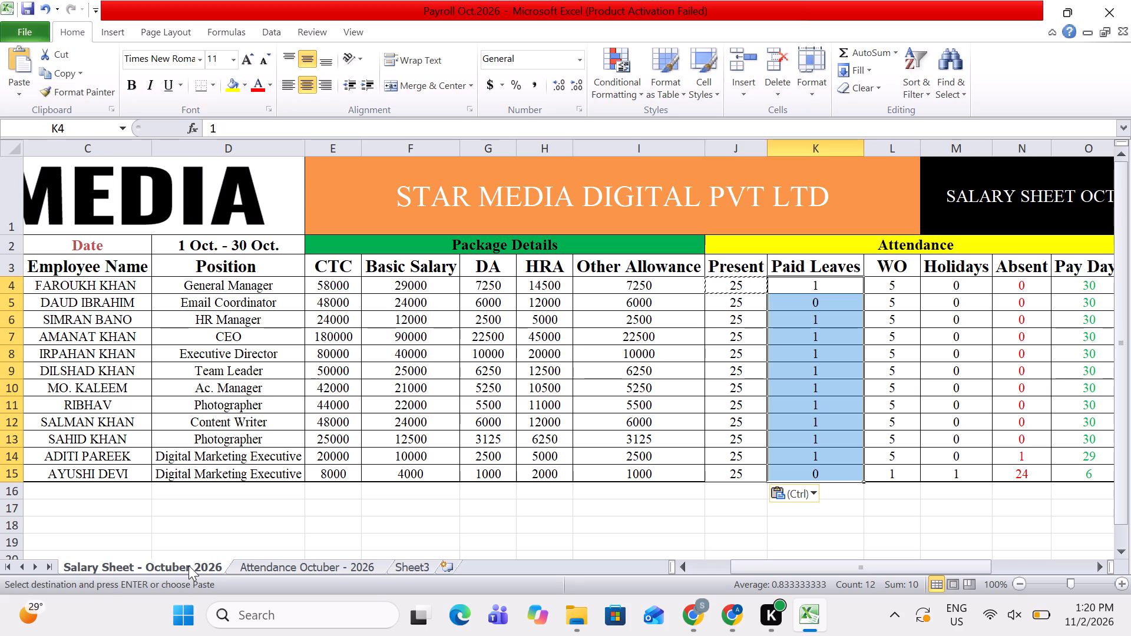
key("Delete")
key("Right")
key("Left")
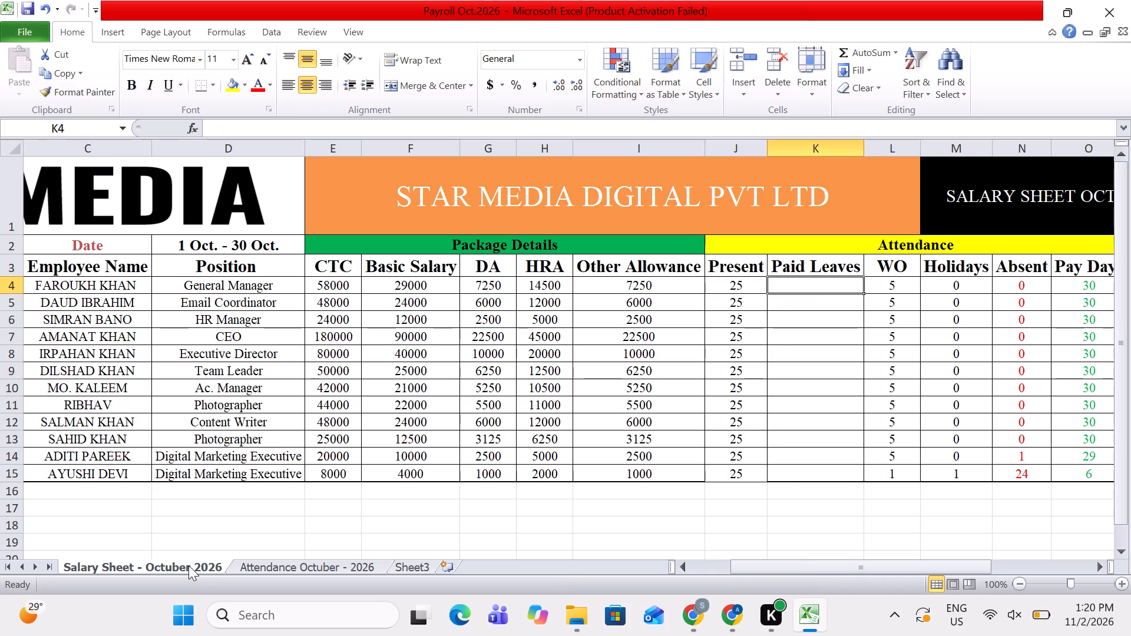
Enter 0 Paid Leaves for the first employee and copy it down to all other employees through row 15.
key("0")
key("Left")
key("Right")
key("ctrl+c")
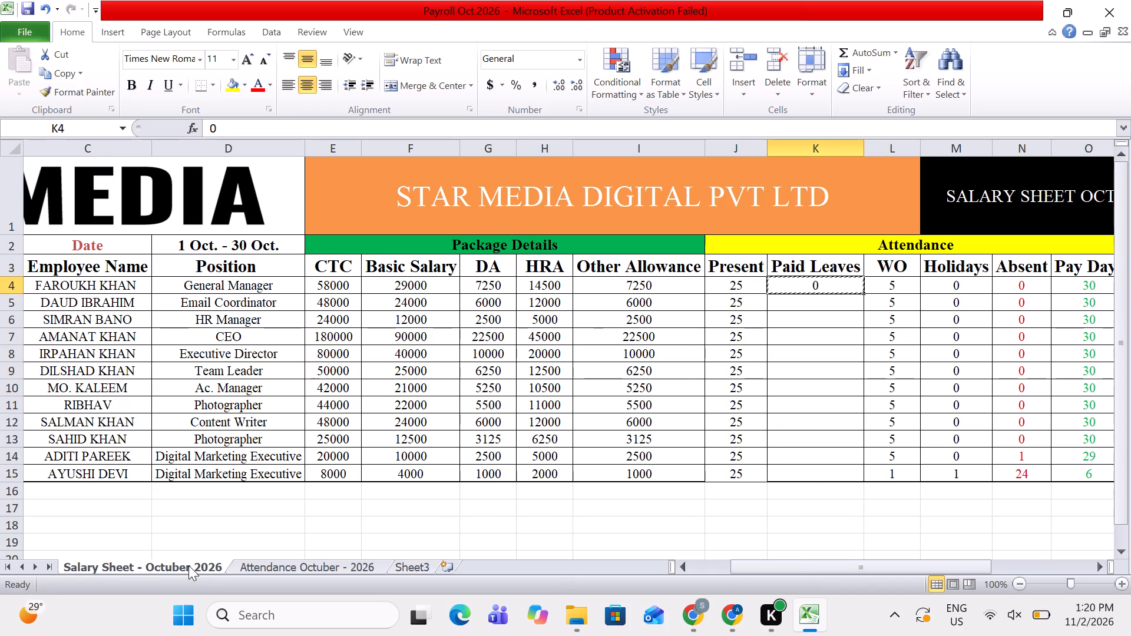
key("Down")
key("shift+Down")
key("shift+Down")
key("shift+Down")
key("shift+Down")
key("shift+Down")
key("shift+Down")
key("shift+Down")
key("shift+Down")
key("shift+Down")
key("shift+Down")
key("ctrl+v")
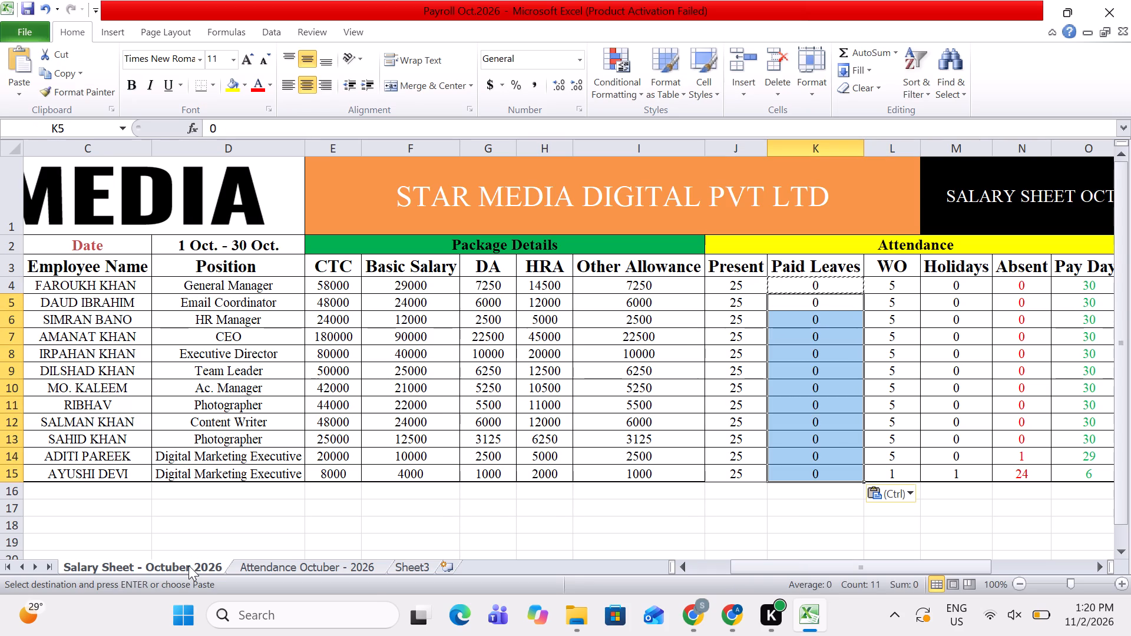
key("Up")
key("Return")
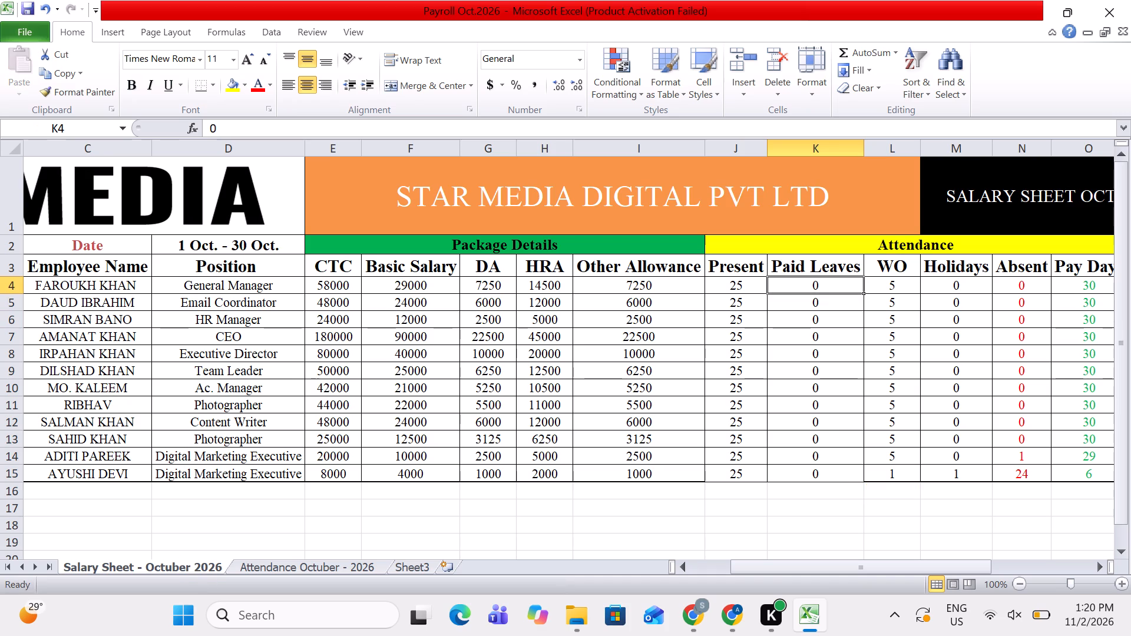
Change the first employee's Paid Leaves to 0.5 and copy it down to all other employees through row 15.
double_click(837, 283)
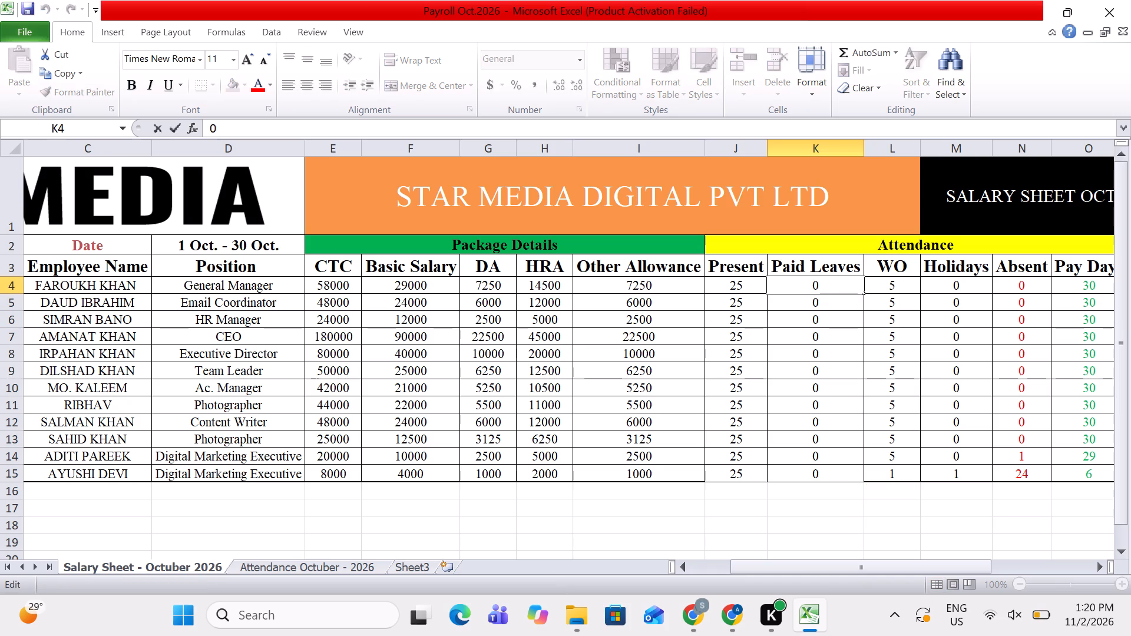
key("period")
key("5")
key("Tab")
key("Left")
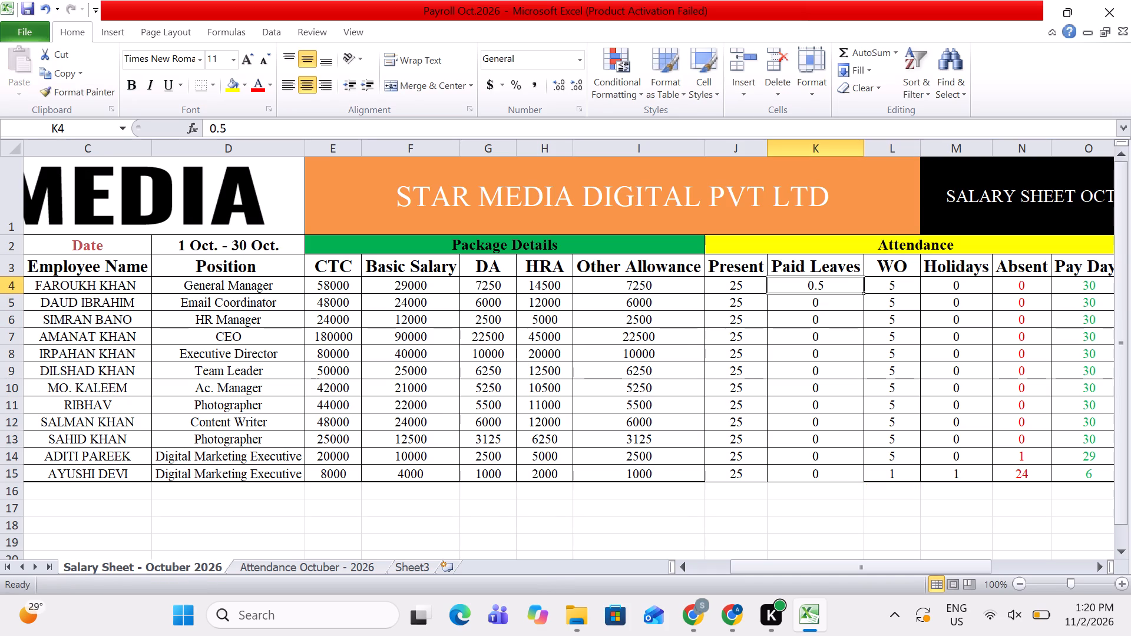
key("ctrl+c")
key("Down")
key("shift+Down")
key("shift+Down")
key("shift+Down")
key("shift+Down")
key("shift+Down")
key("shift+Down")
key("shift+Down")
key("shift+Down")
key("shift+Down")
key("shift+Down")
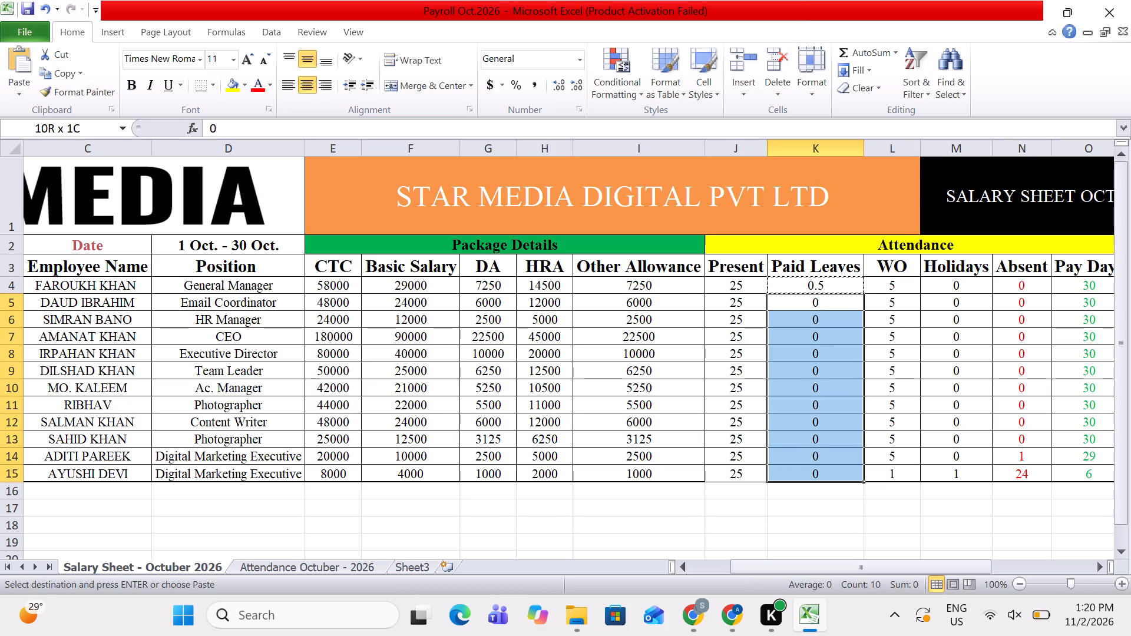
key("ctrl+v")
Check the Paid Leaves entries down the employee rows alongside the neighbouring attendance columns.
key("Up")
key("Down")
key("Down")
key("Down")
key("Down")
key("Down")
key("Down")
key("Down")
key("Down")
key("Down")
key("Down")
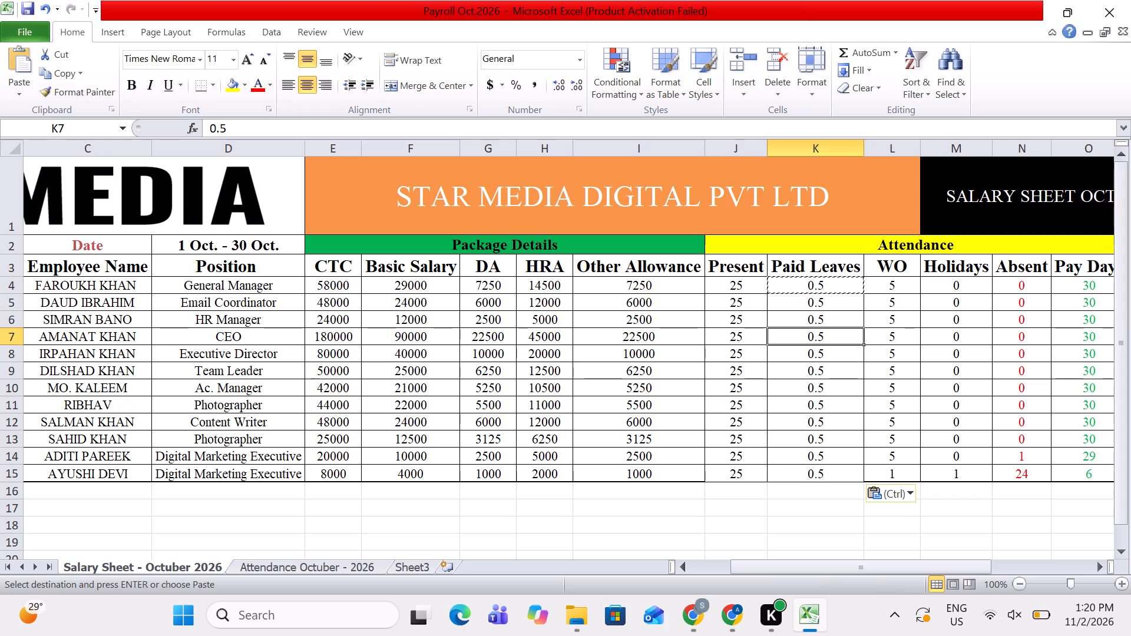
key("Right")
key("Right")
key("Left")
key("Left")
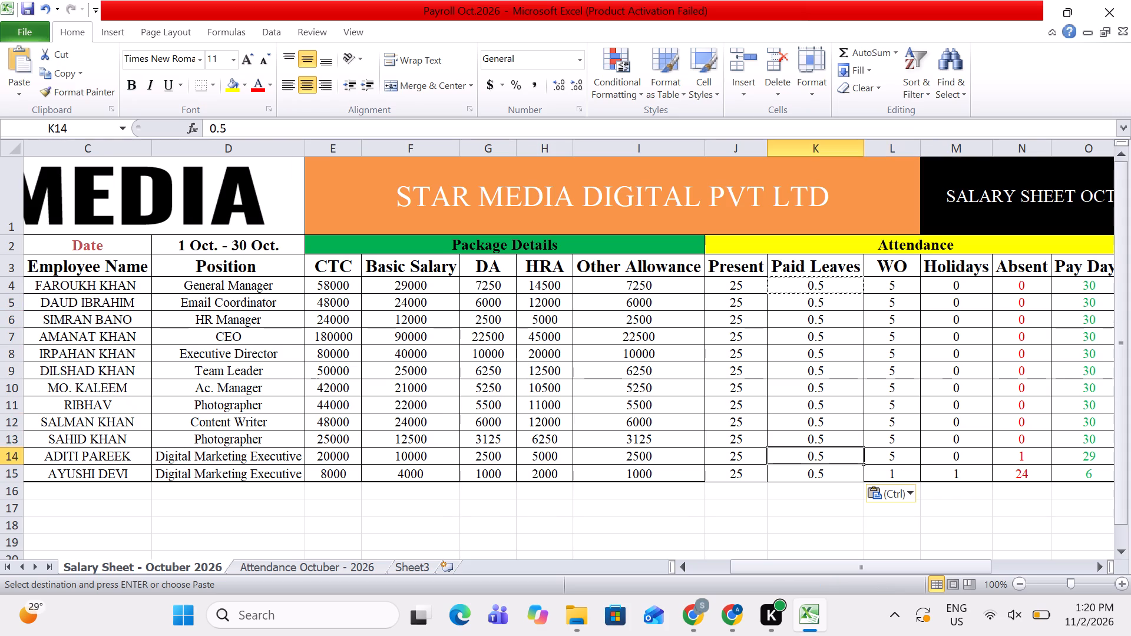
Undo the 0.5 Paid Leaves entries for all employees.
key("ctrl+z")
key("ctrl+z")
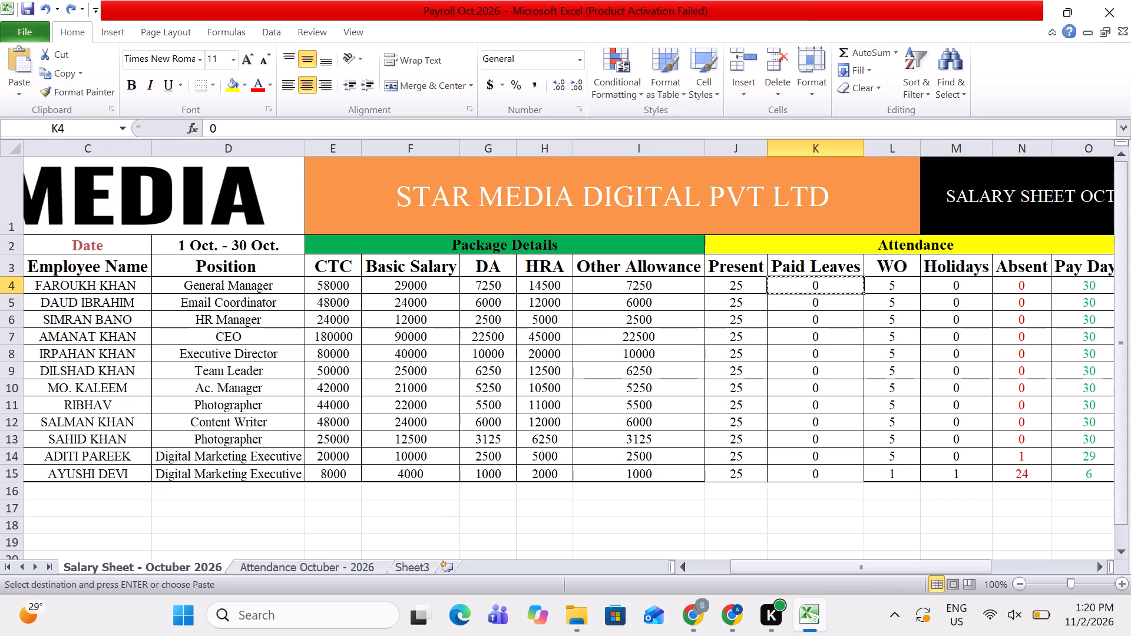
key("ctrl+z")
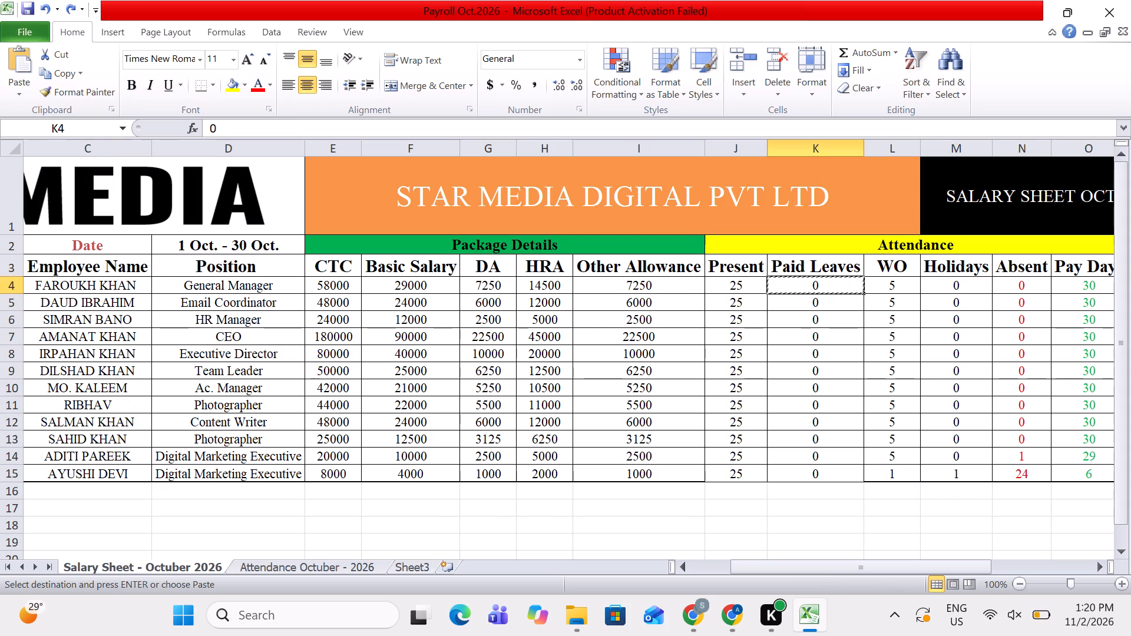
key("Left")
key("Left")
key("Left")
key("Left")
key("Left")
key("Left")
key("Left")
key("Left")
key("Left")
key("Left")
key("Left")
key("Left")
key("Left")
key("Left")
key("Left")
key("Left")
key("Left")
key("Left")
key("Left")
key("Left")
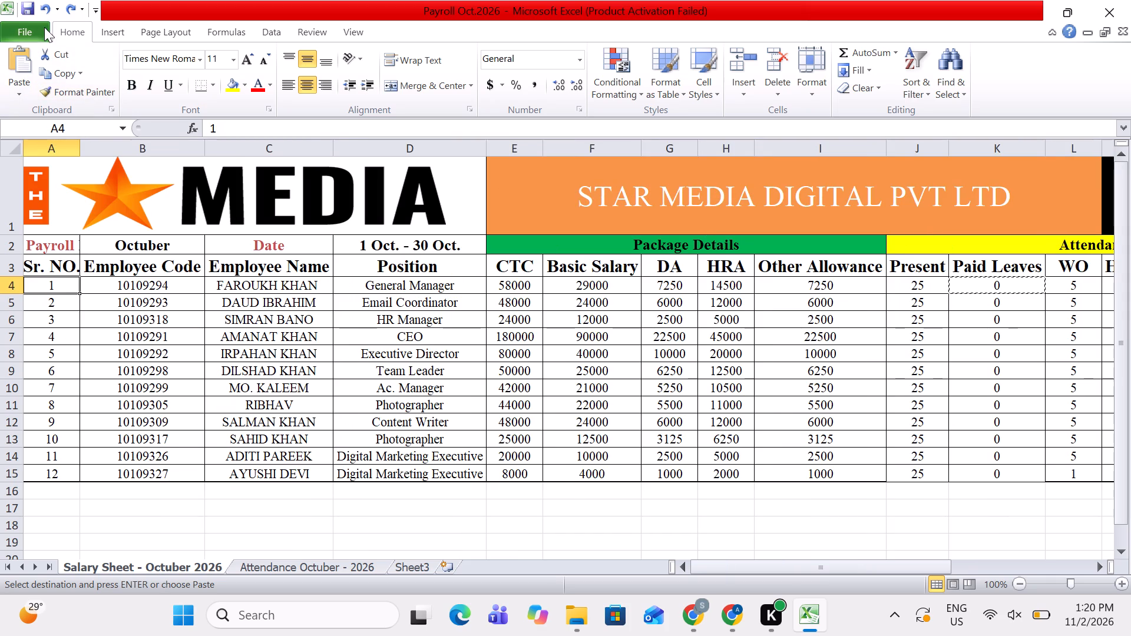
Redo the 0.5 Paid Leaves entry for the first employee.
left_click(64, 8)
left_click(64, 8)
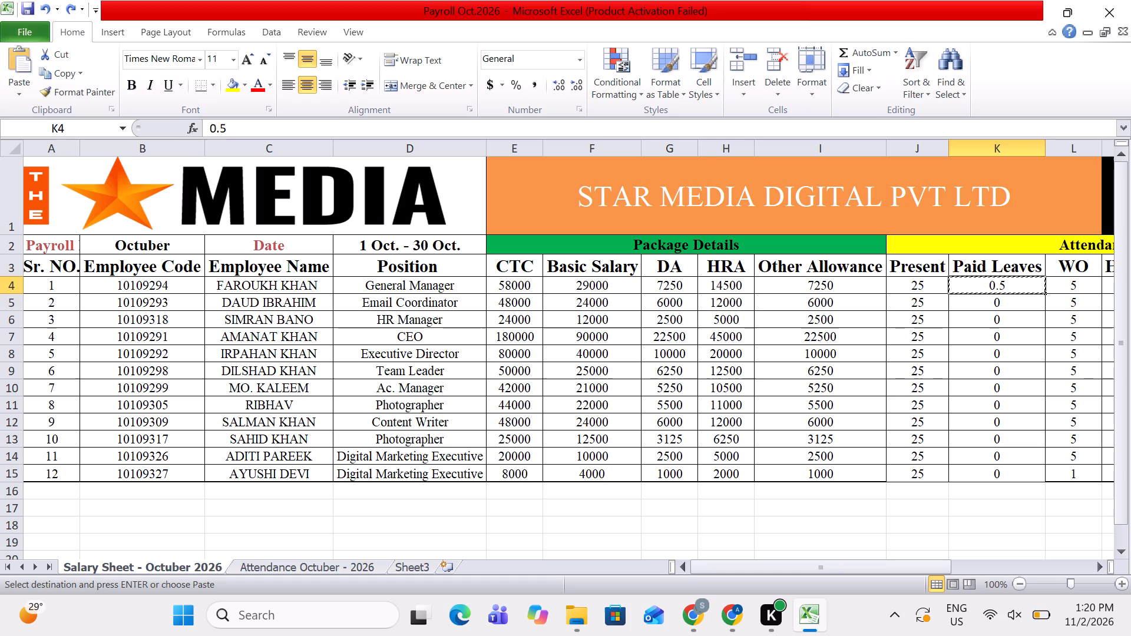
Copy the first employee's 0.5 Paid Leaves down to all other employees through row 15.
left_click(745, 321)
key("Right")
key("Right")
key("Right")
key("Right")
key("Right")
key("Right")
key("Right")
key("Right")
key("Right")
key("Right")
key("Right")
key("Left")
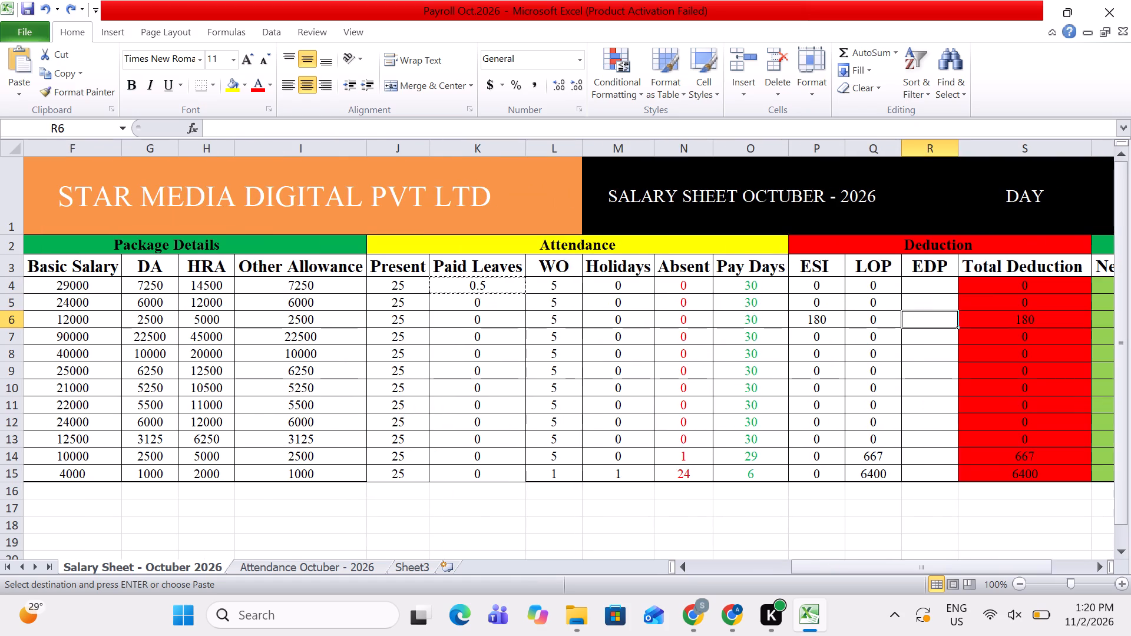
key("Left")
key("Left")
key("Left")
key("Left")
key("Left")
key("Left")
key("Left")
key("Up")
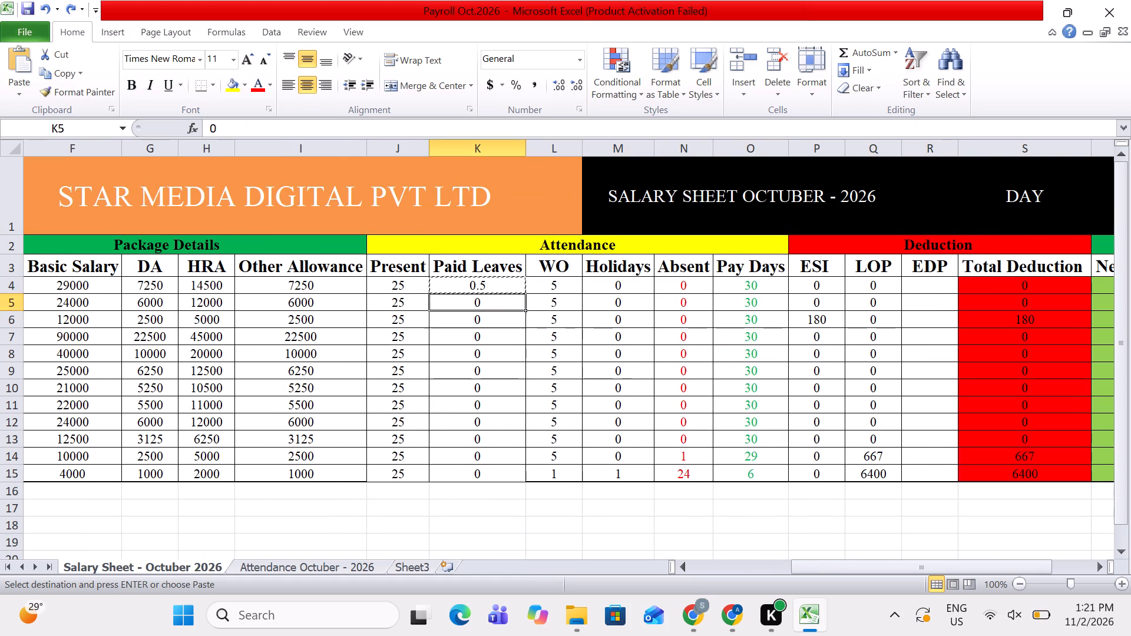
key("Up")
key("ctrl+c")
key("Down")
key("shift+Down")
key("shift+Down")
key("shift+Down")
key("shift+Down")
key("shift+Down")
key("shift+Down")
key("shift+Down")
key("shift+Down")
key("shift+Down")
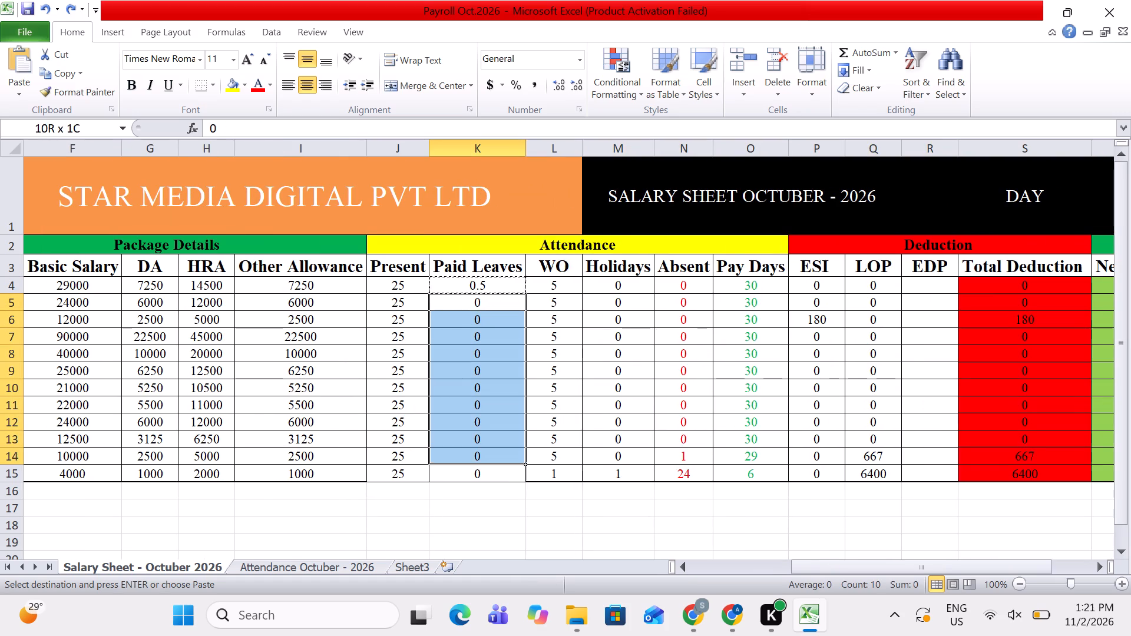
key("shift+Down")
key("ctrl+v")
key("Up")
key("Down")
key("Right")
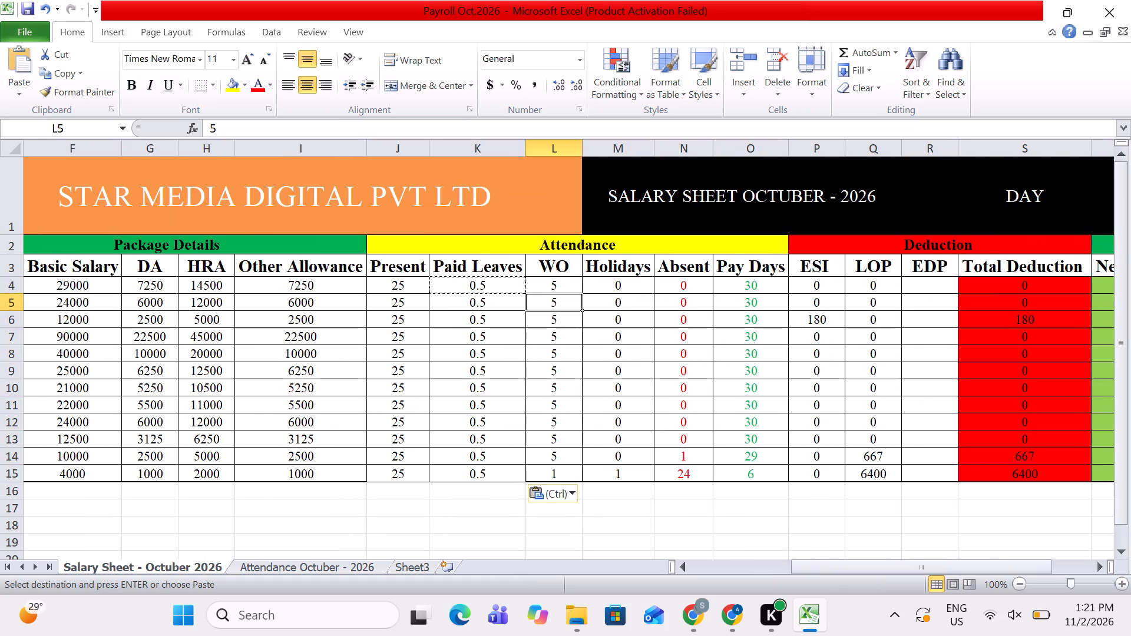
Save the workbook.
key("ctrl+s")
key("ctrl+s")
Check the Paid Leaves entries down the employee rows and the first employee's neighbouring WO and Holidays cells.
key("Left")
key("Up")
key("ctrl+shift+Down")
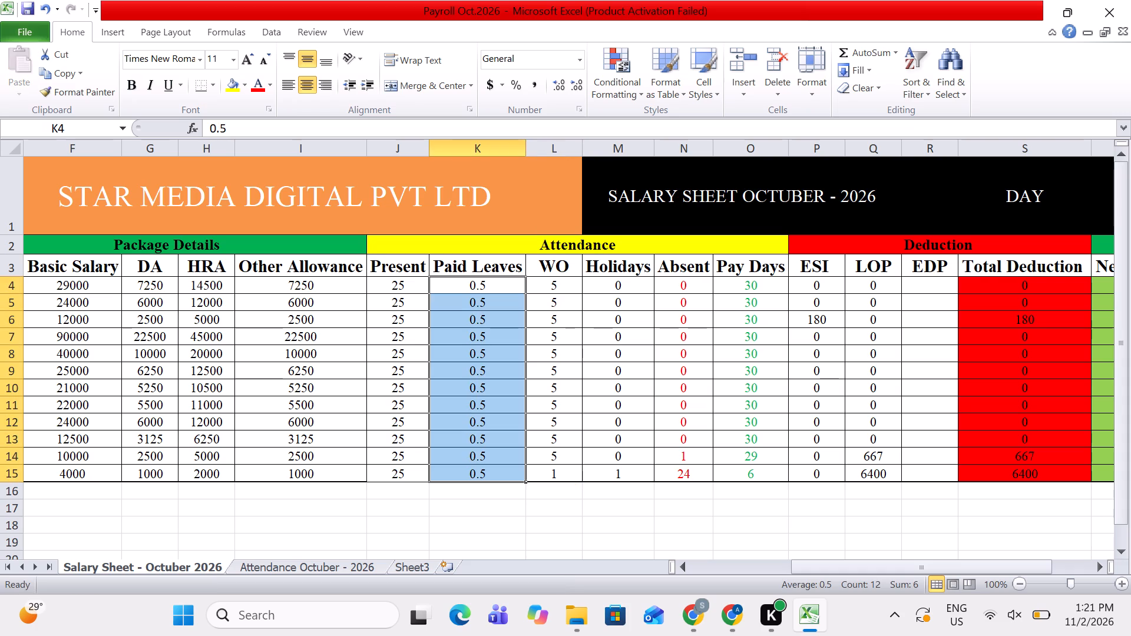
key("Up")
key("Down")
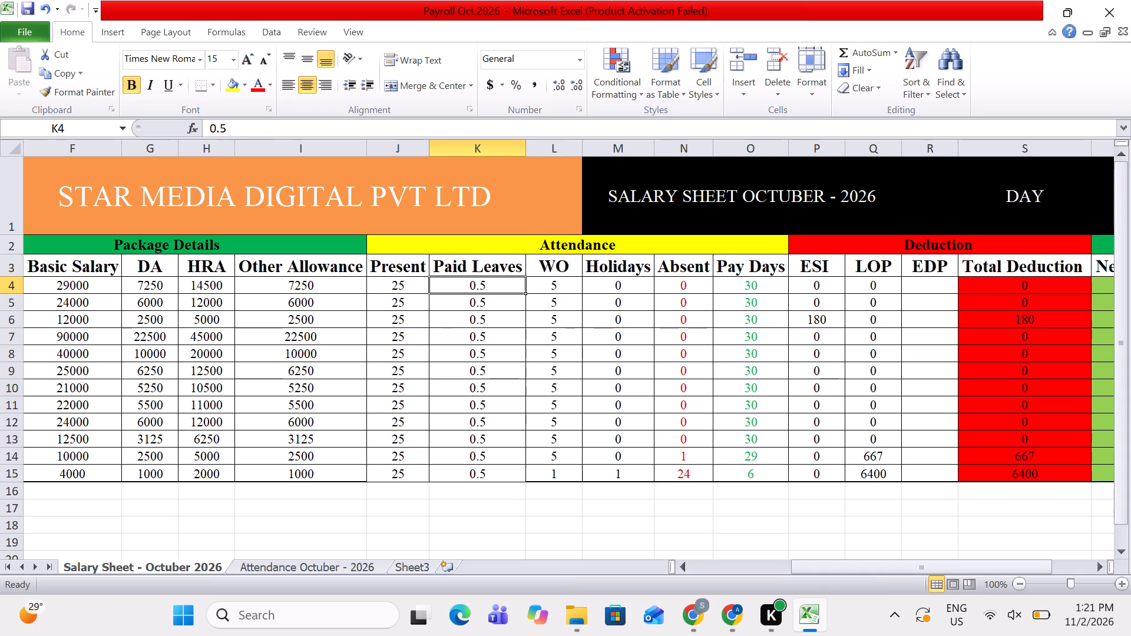
key("Right")
key("Left")
key("Right")
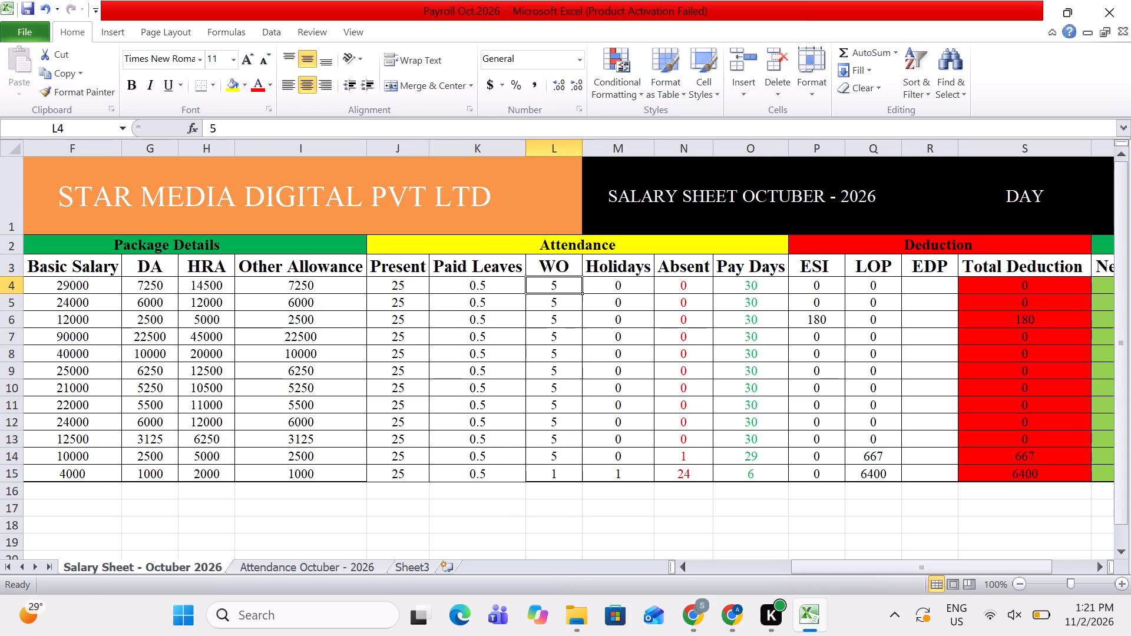
key("Right")
Change the first employee's Paid Leaves to 1 and copy it down to all other employees through row 15.
key("Left")
key("Left")
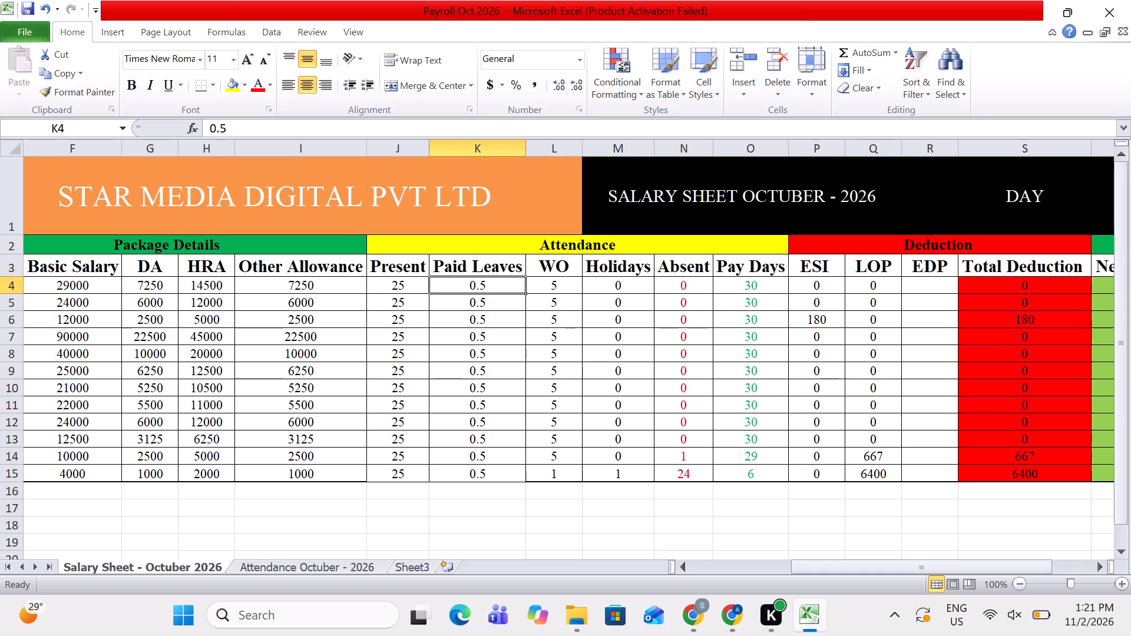
key("1")
key("Right")
key("Left")
key("ctrl+c")
key("shift+Down")
key("shift+Down")
key("shift+Down")
key("shift+Down")
key("shift+Down")
key("shift+Down")
key("shift+Down")
key("shift+Down")
key("shift+Down")
key("shift+Down")
key("shift+Down")
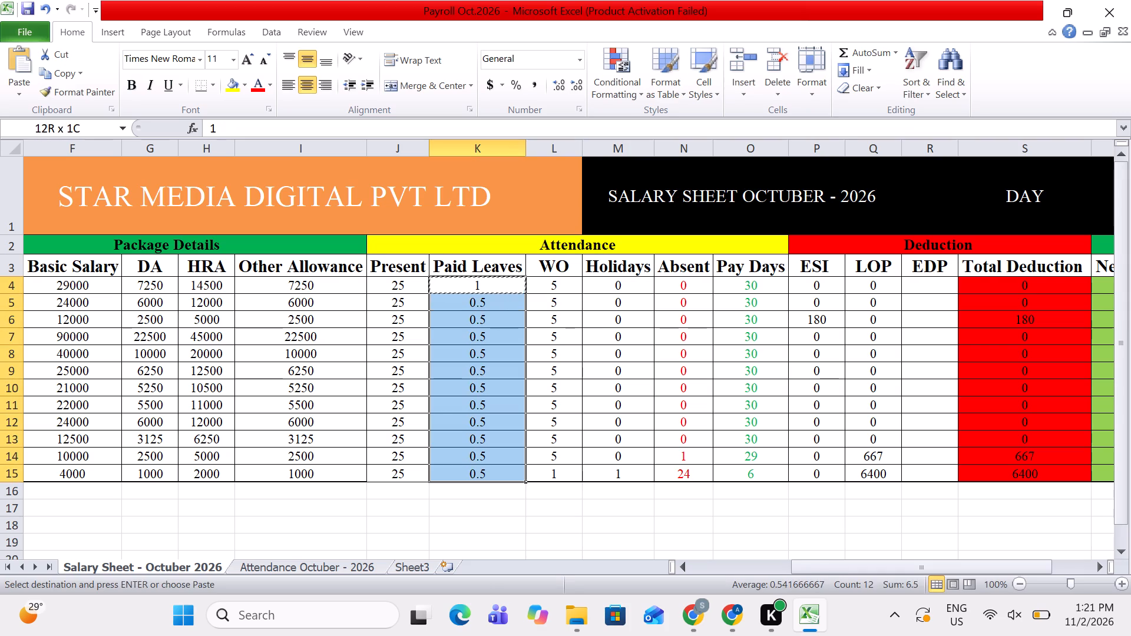
key("ctrl+v")
key("Up")
key("Down")
Set the first employee's Holidays to 0.5.
key("Right")
key("Right")
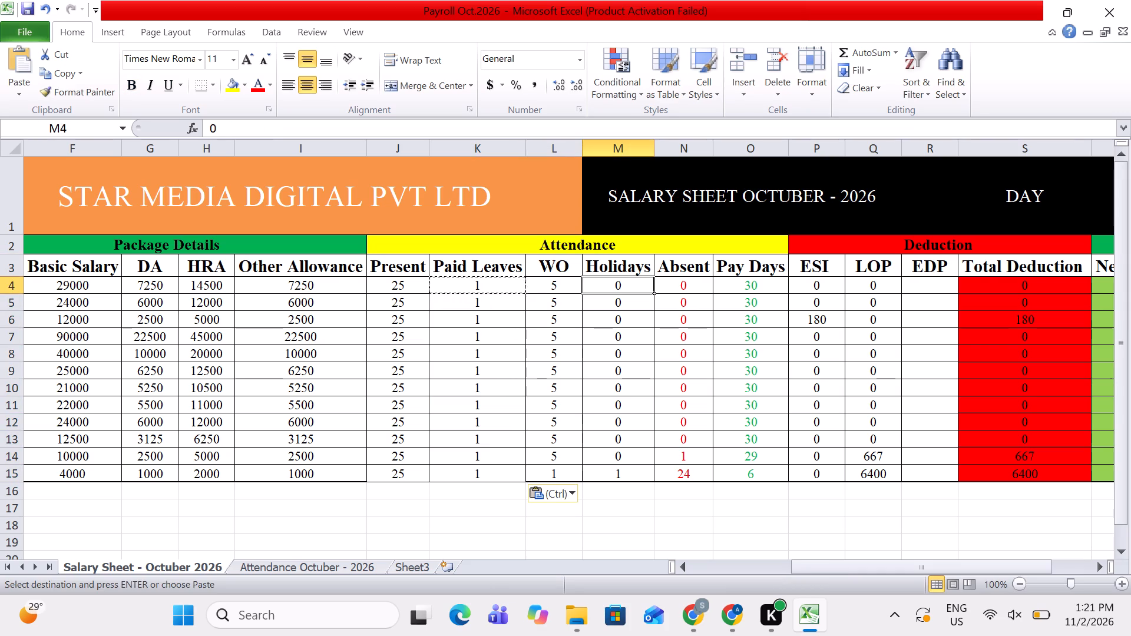
type("0.5")
key("Right")
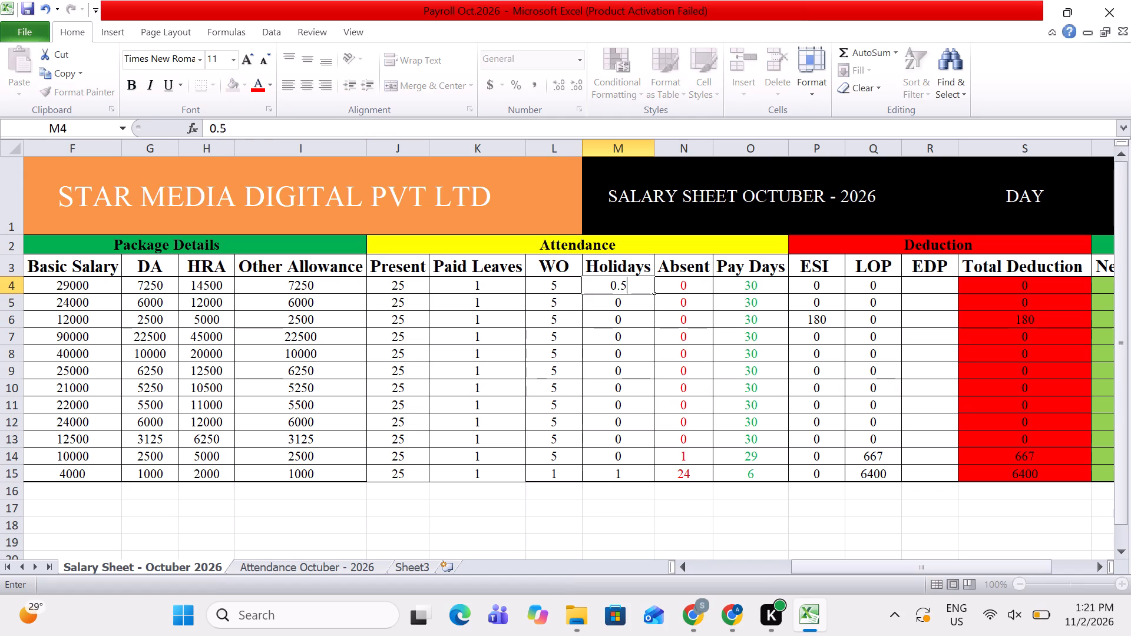
key("Left")
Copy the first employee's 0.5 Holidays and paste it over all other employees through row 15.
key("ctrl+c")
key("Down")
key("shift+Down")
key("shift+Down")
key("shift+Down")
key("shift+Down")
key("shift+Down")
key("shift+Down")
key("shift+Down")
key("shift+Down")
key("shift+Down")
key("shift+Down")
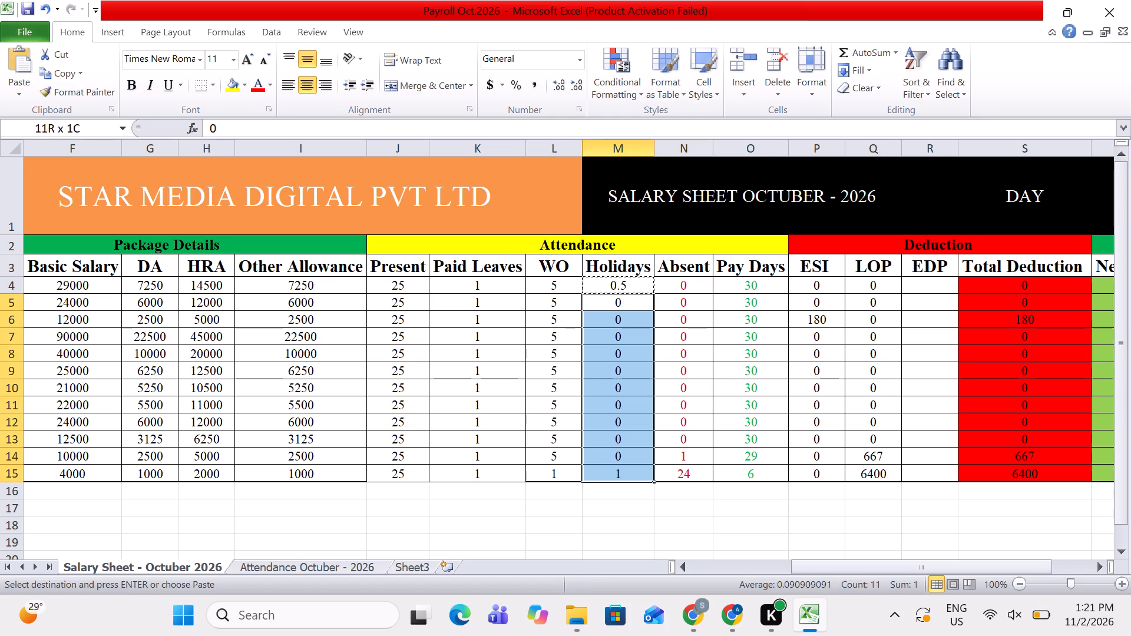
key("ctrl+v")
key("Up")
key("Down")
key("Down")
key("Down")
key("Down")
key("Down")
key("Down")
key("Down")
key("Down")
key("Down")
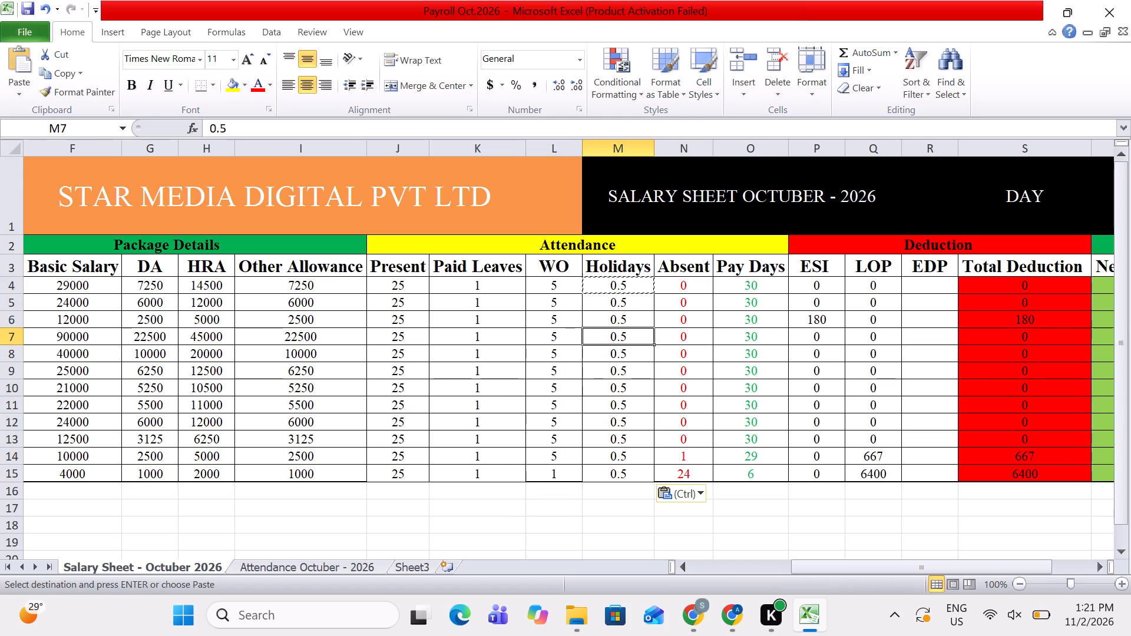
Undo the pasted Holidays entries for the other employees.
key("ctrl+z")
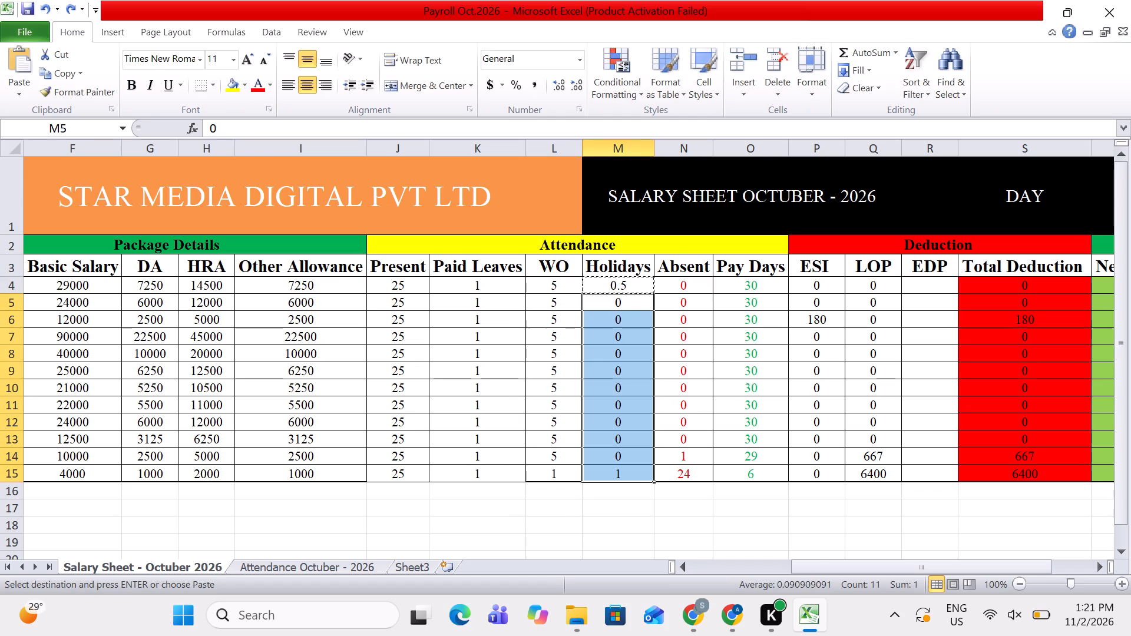
Fill the first employee's 0.5 Holidays down the column to all other employees through row 15.
key("Up")
key("Down")
key("Down")
key("Up")
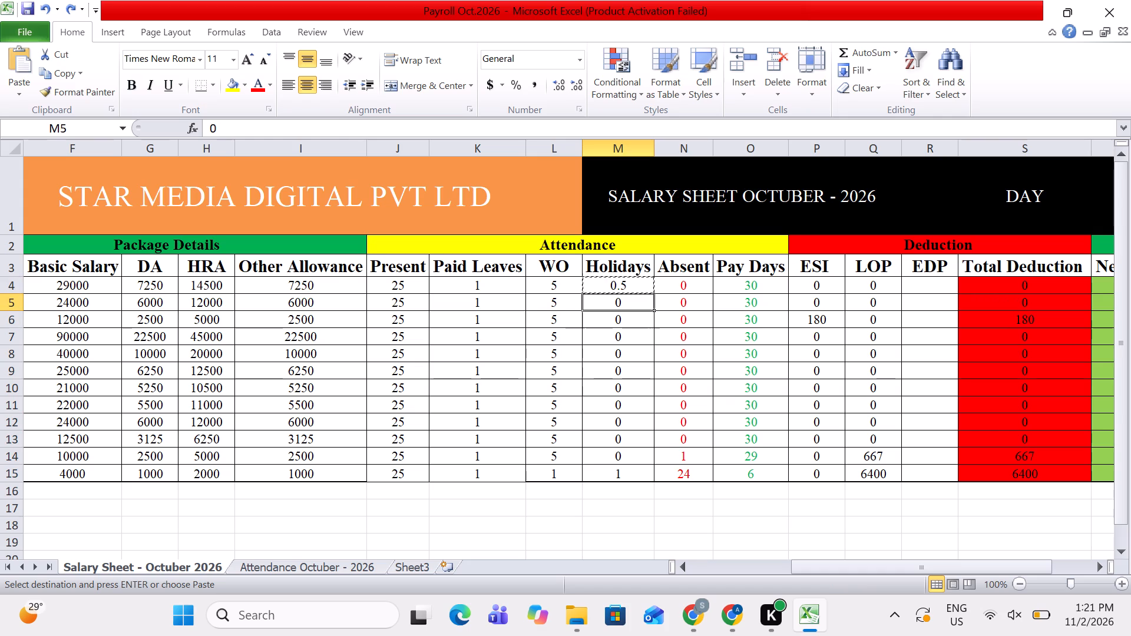
key("Up")
key("Down")
key("Down")
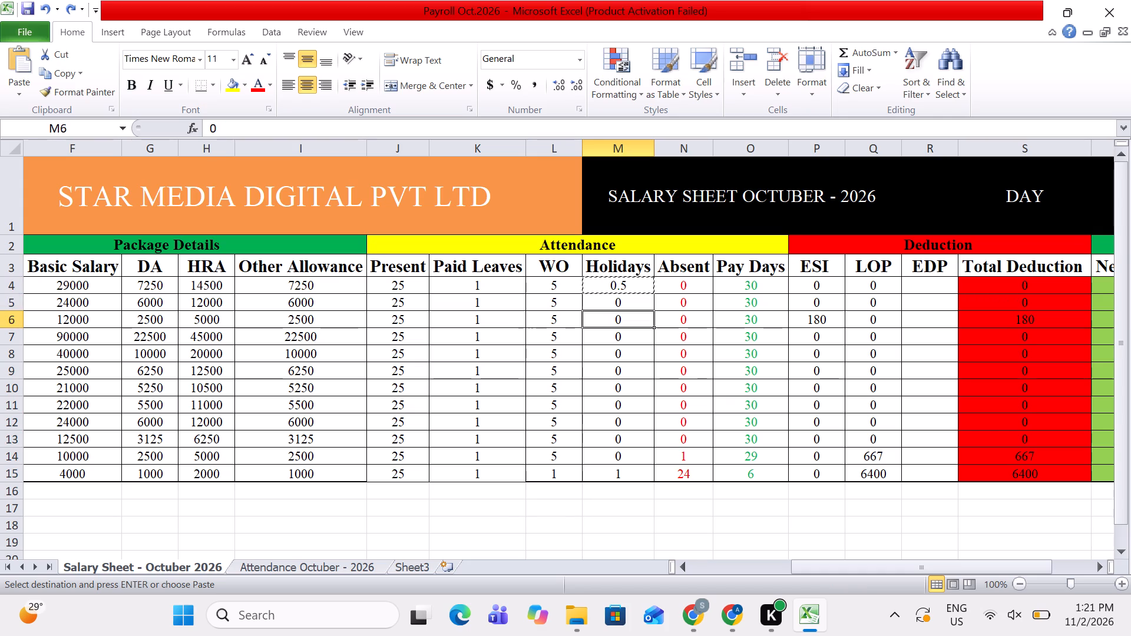
key("Up")
key("Up")
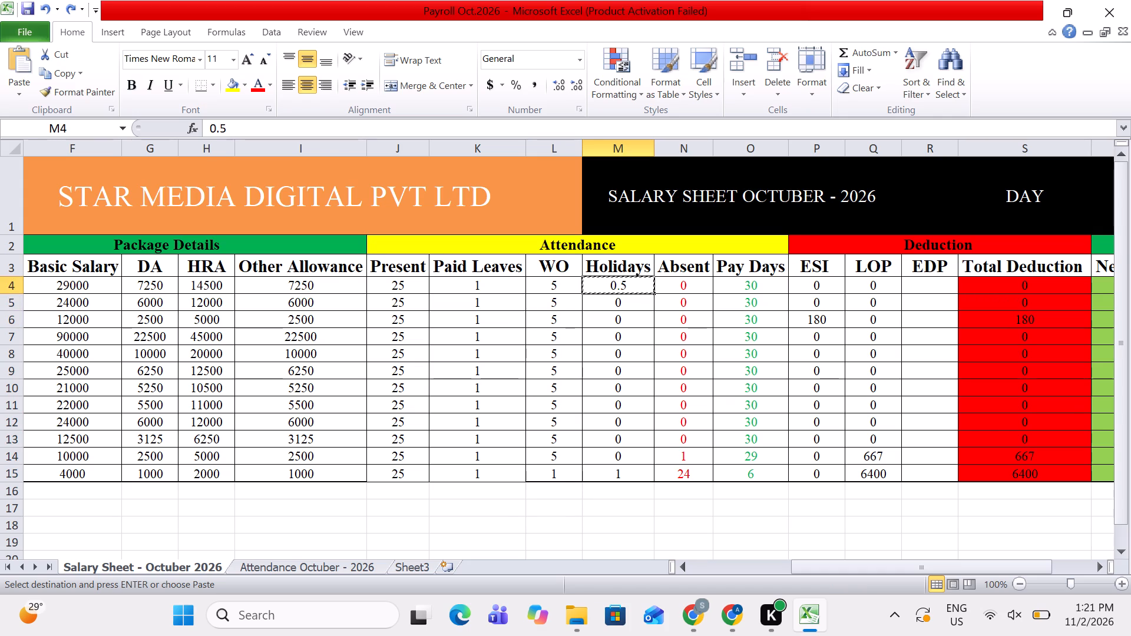
double_click(653, 291)
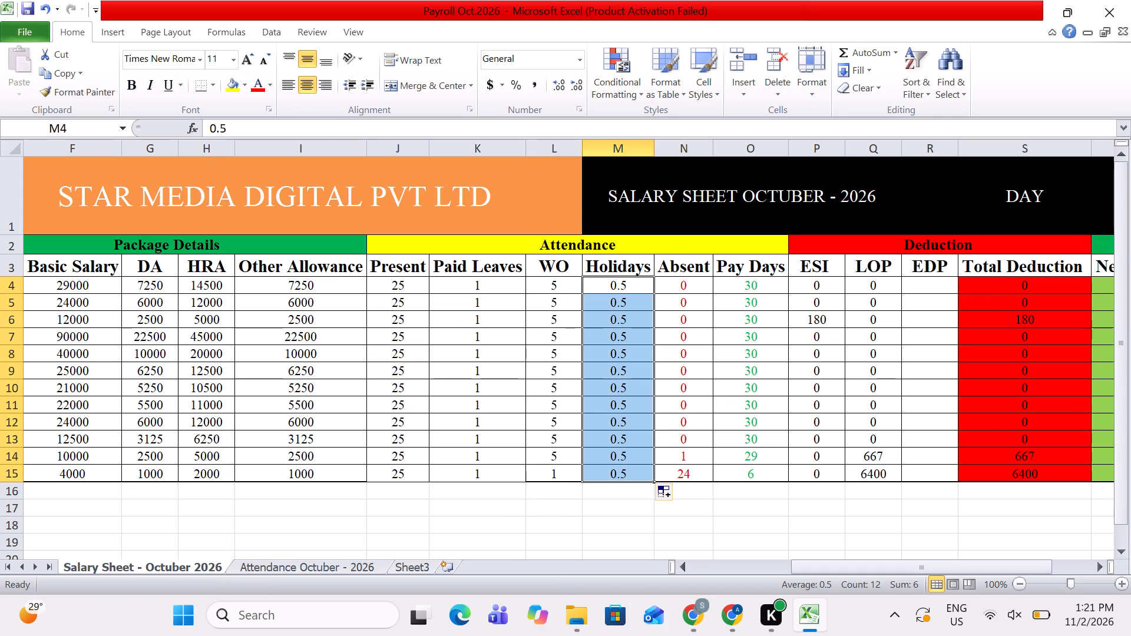
left_click(618, 423)
left_click(611, 473)
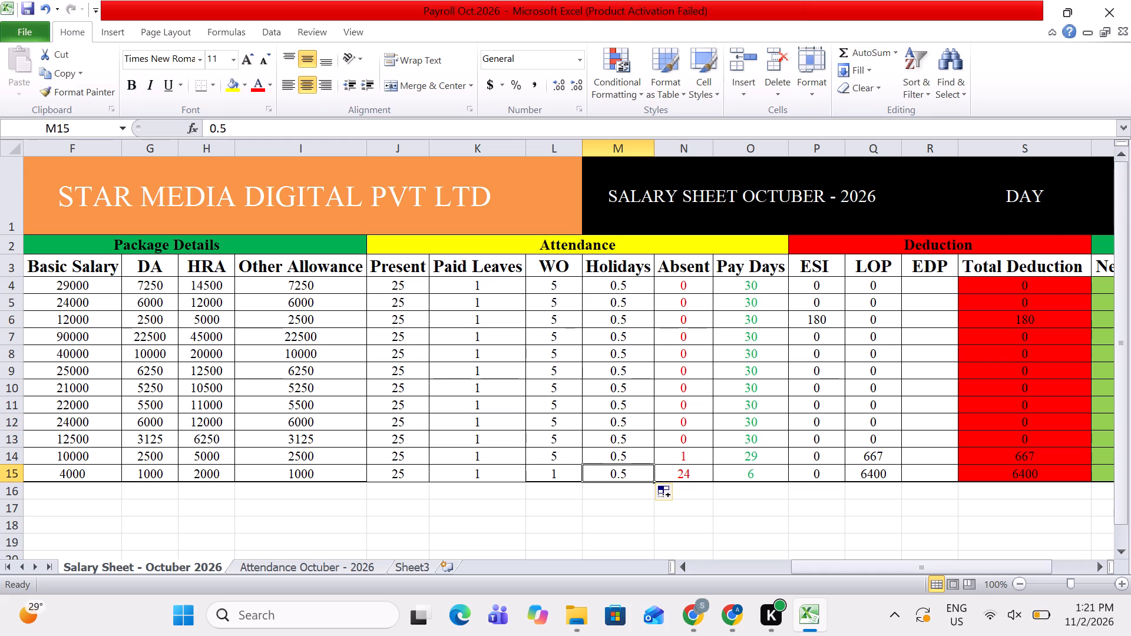
Save the workbook with the updated Paid Leaves and Holidays figures.
key("ctrl+s")
key("ctrl+s")
Examine the Absent figures from the last employee's row up to the first employee's.
key("Right")
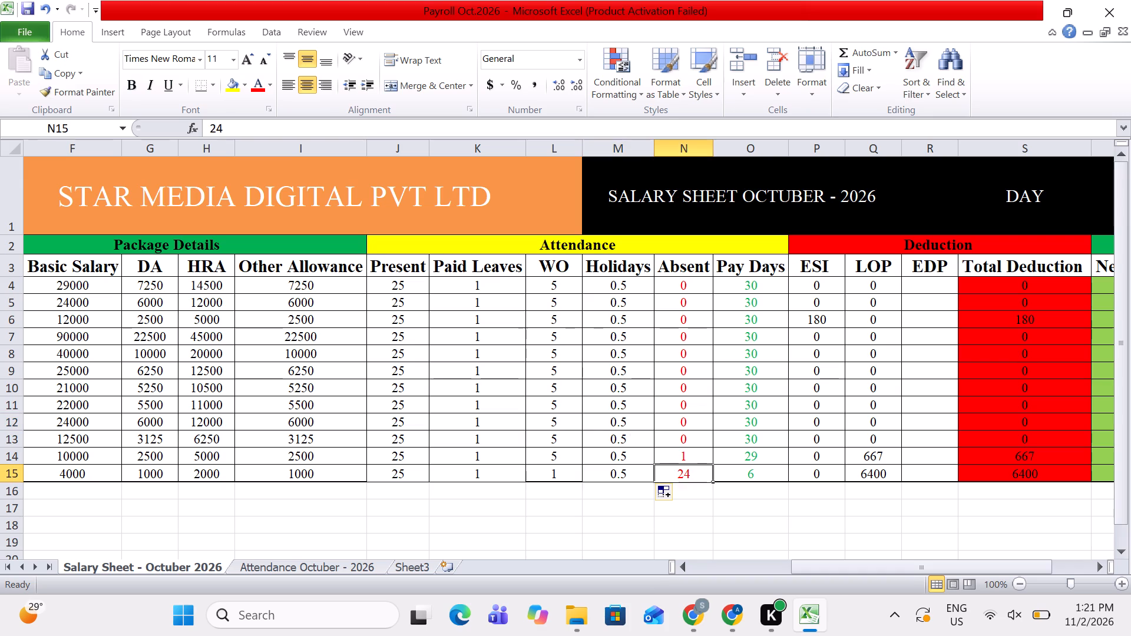
key("Up")
key("Up")
key("Up")
key("Up")
key("Up")
key("Up")
key("Up")
key("Up")
key("Up")
key("Up")
key("Up")
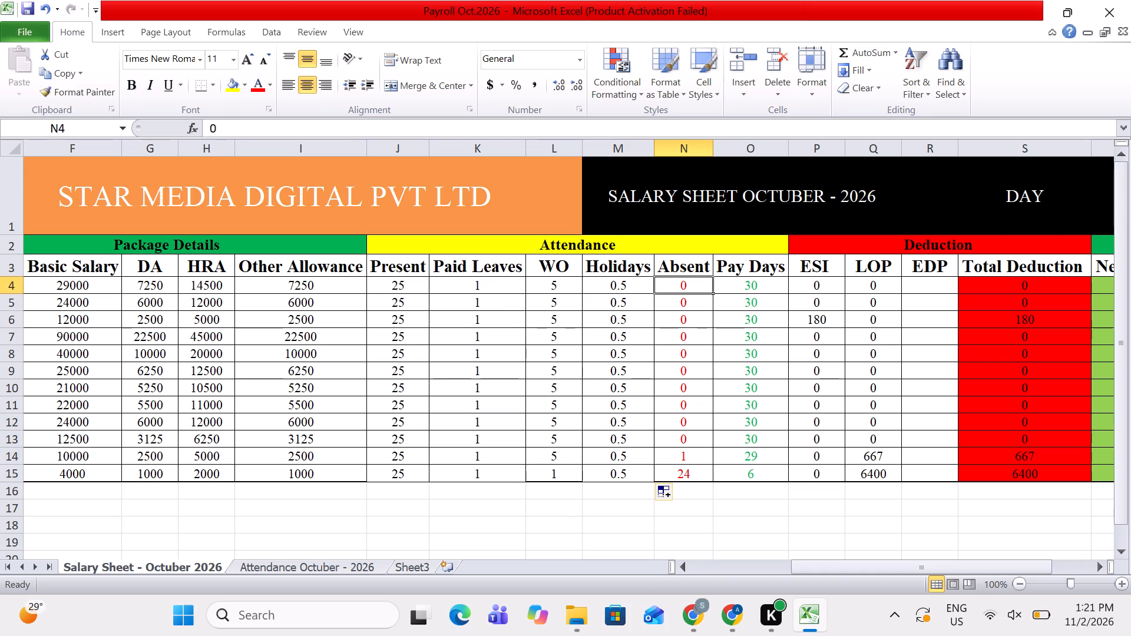
Examine the Absent figures down to the last employee's row, and the Pay Days and deduction figures in that row.
key("Down")
key("Down")
key("Down")
key("Down")
key("Down")
key("Down")
key("Down")
key("Down")
key("Down")
key("Down")
key("Down")
key("Right")
key("Right")
key("Right")
key("Right")
key("Right")
key("Right")
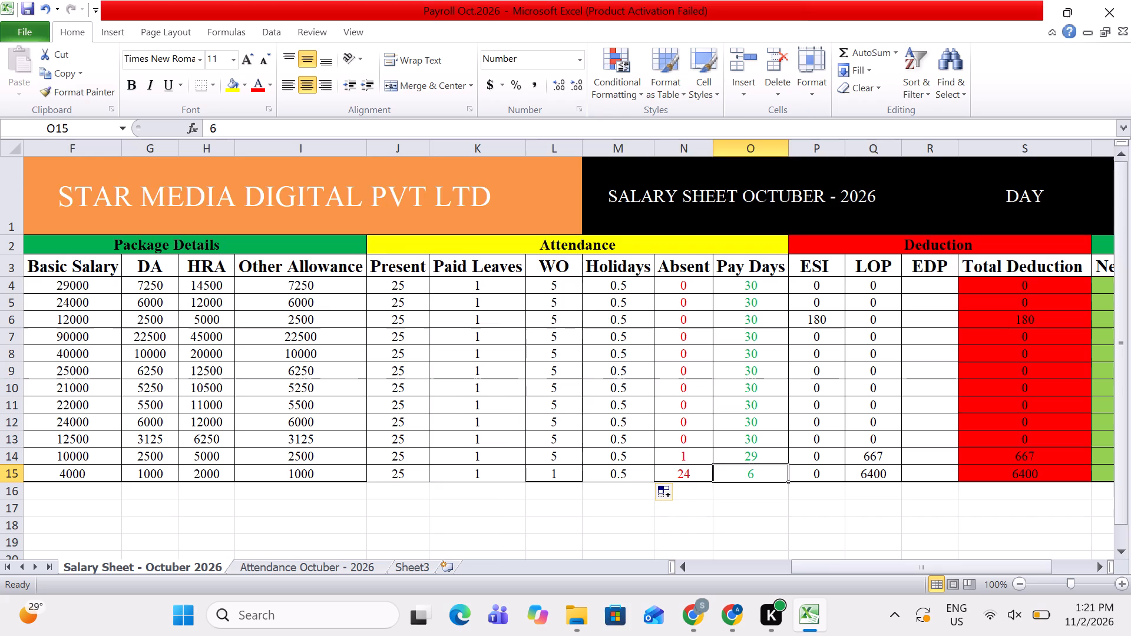
key("Right")
Hide row 15, the row of the last employee with Sr. No. 12, in the October salary sheet.
key("Left")
key("Left")
key("Left")
key("Left")
key("Left")
key("Left")
key("Left")
key("Left")
key("Left")
key("Left")
key("Left")
key("Left")
key("Left")
key("Left")
key("Left")
key("Left")
key("Left")
key("Left")
key("Left")
key("Left")
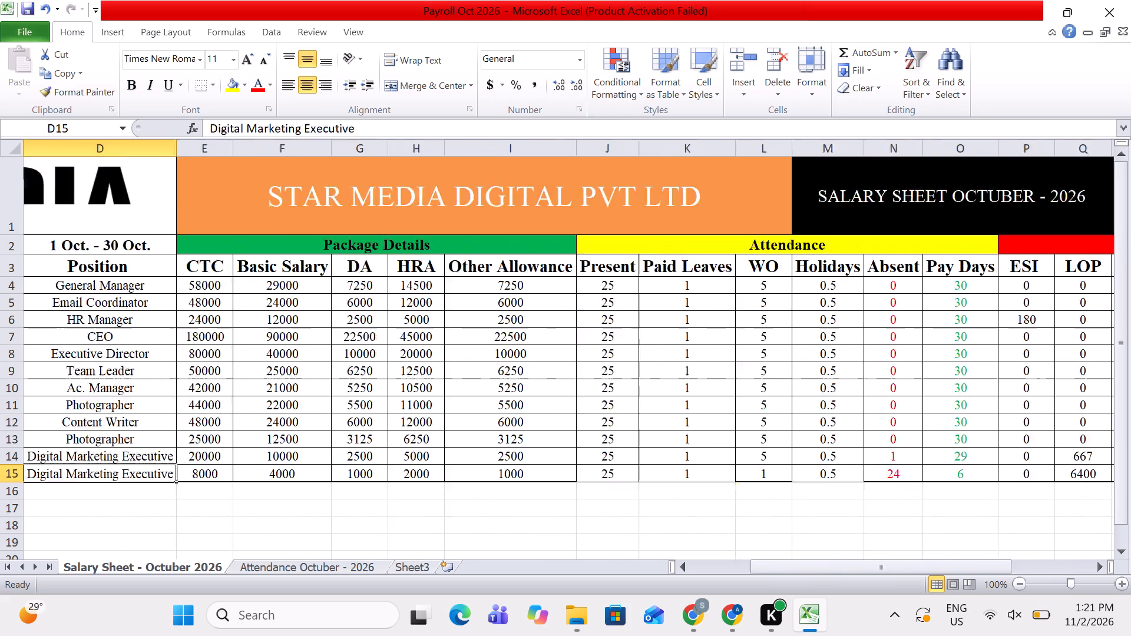
key("Right")
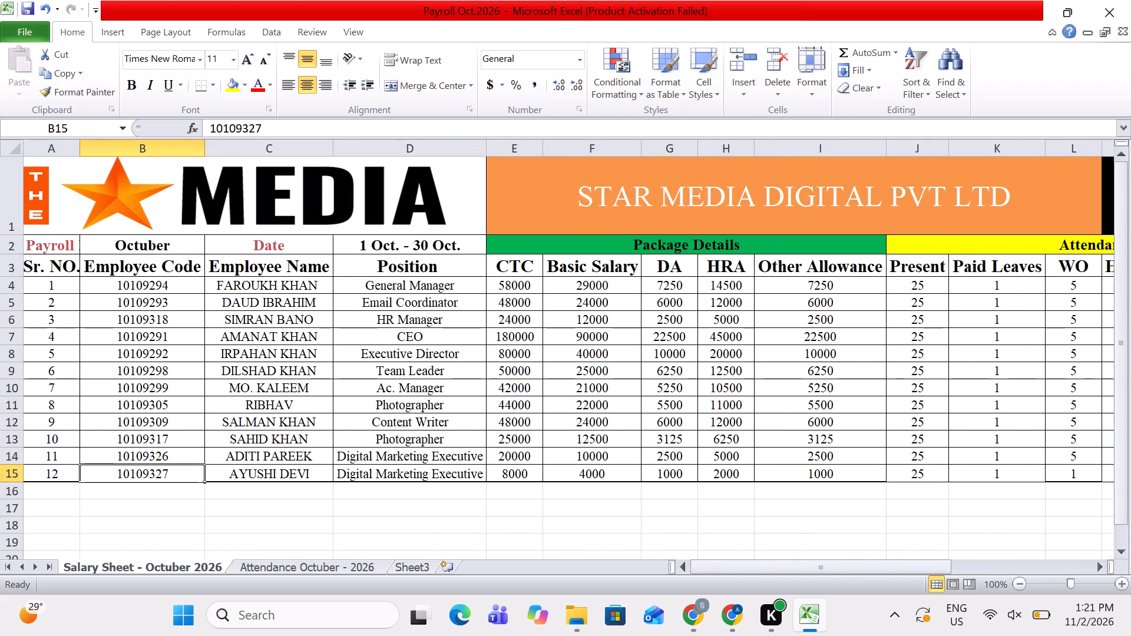
left_click(0, 472)
right_click(0, 472)
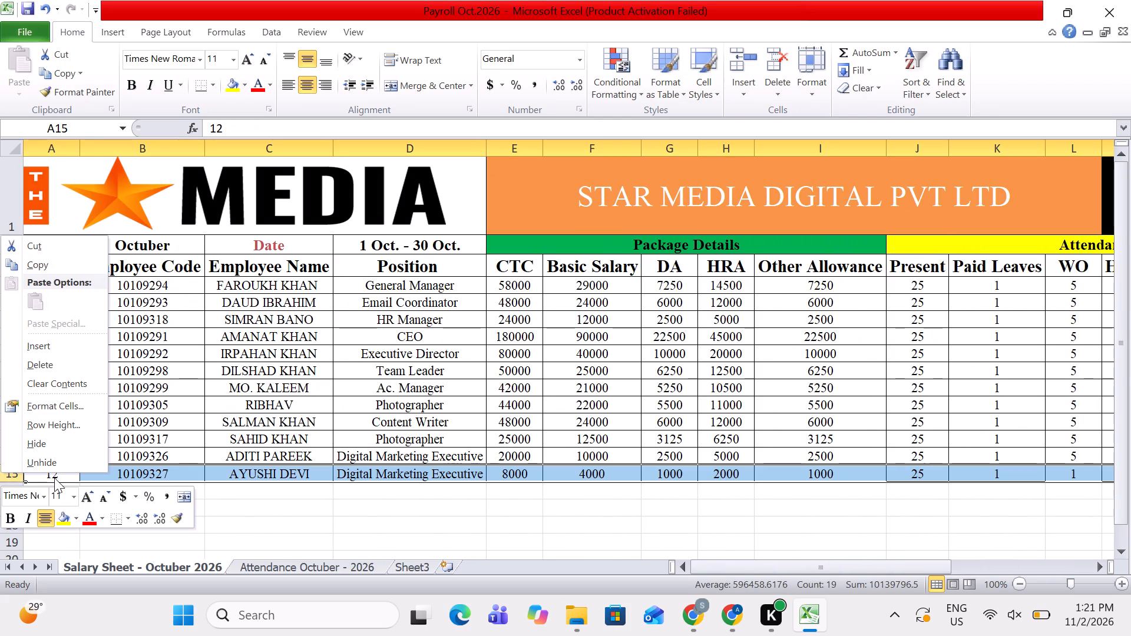
left_click(52, 446)
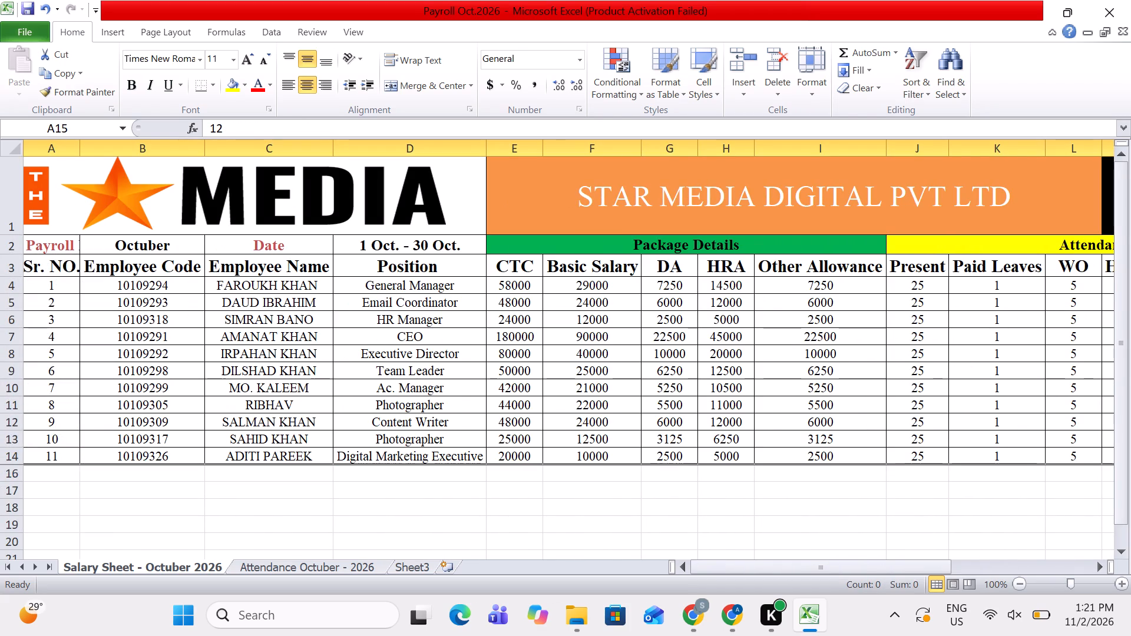
Examine row 14, the employee with Sr. No. 11, from the package details across to Net Salary Payable.
left_click(516, 434)
key("Down")
key("Right")
key("Right")
key("Right")
key("Right")
key("Right")
key("Right")
key("Right")
key("Right")
key("Right")
key("Right")
key("Right")
key("Right")
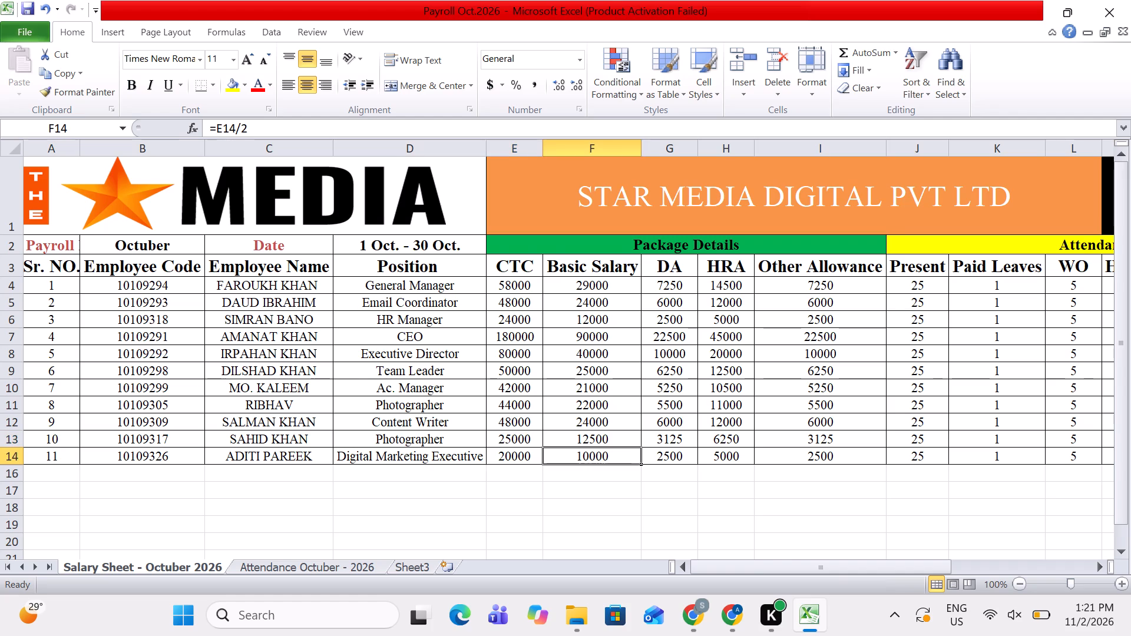
key("Right")
key("Right")
key("Right")
key("Right")
key("Left")
key("Left")
key("Left")
key("Left")
key("Left")
key("Left")
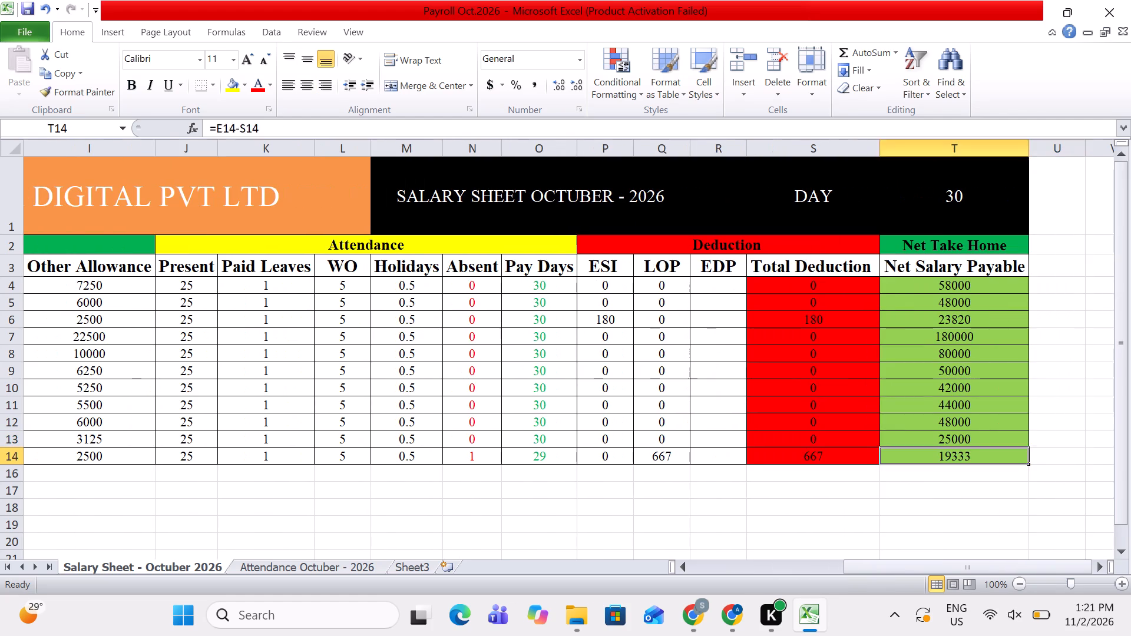
Save the workbook with the last employee's row hidden.
key("ctrl+s")
key("ctrl+s")
key("ctrl+s")
Examine the employees' Pay Days figures and the adjacent ESI and LOP deductions.
key("Right")
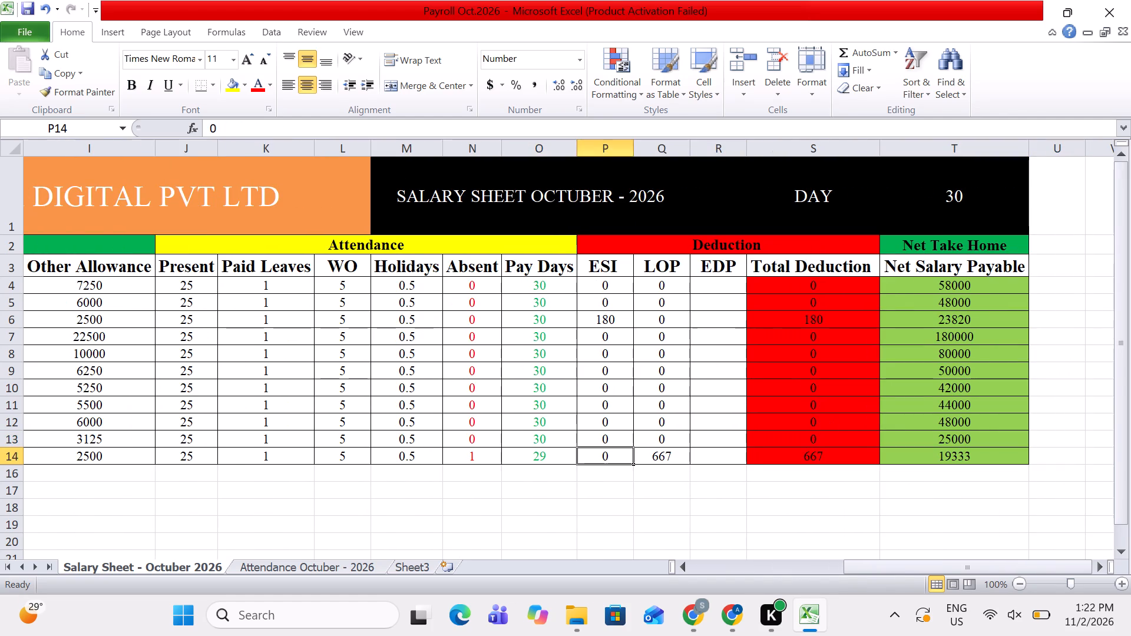
key("Left")
key("Up")
key("Up")
key("Up")
key("Up")
key("Up")
key("Up")
key("Up")
key("Up")
key("Up")
key("Down")
key("Down")
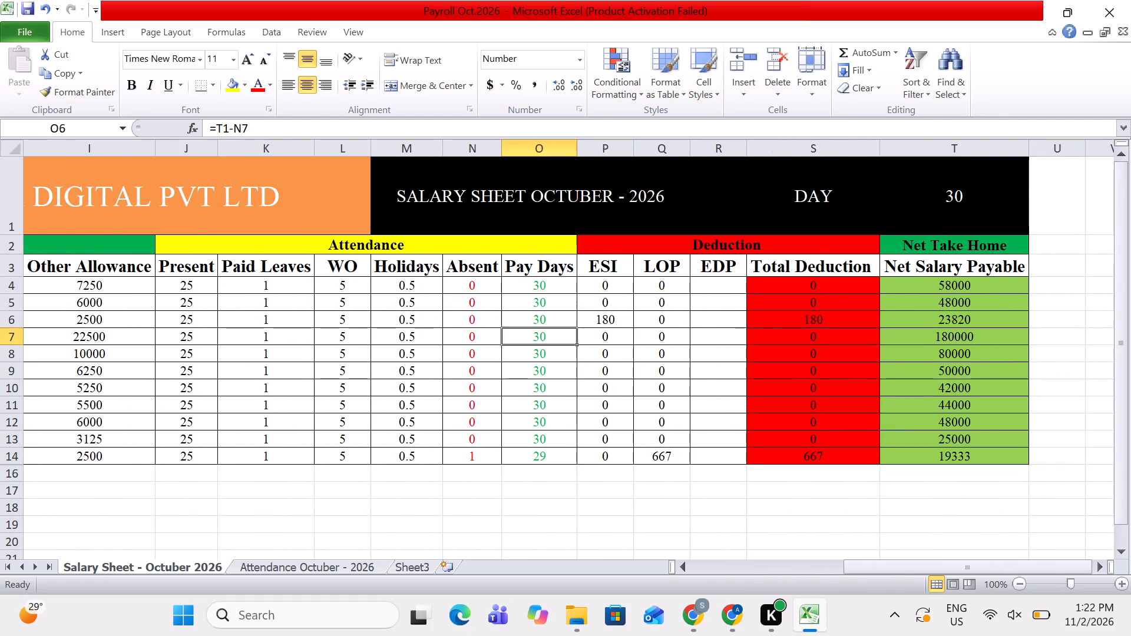
key("Right")
key("Down")
key("Left")
key("Down")
key("Down")
key("Right")
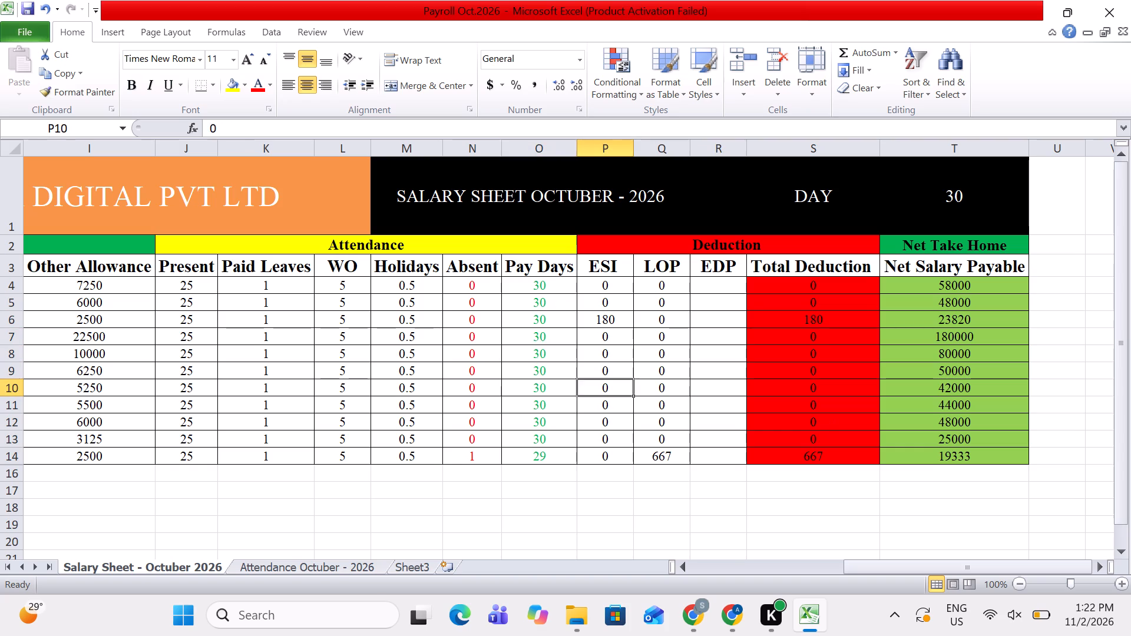
key("Right")
key("Down")
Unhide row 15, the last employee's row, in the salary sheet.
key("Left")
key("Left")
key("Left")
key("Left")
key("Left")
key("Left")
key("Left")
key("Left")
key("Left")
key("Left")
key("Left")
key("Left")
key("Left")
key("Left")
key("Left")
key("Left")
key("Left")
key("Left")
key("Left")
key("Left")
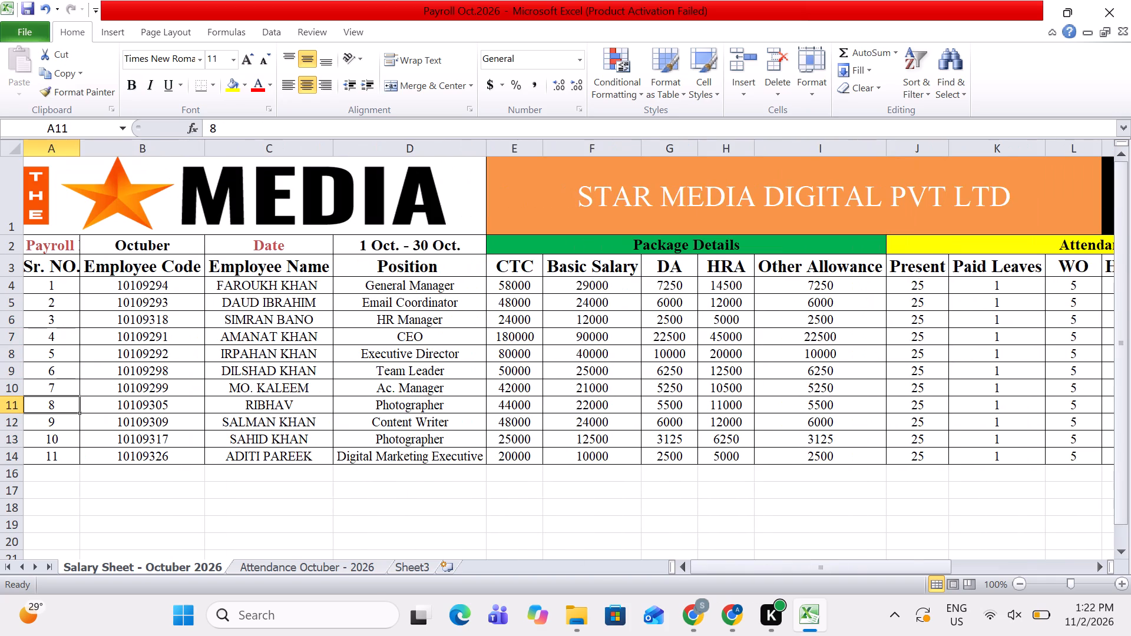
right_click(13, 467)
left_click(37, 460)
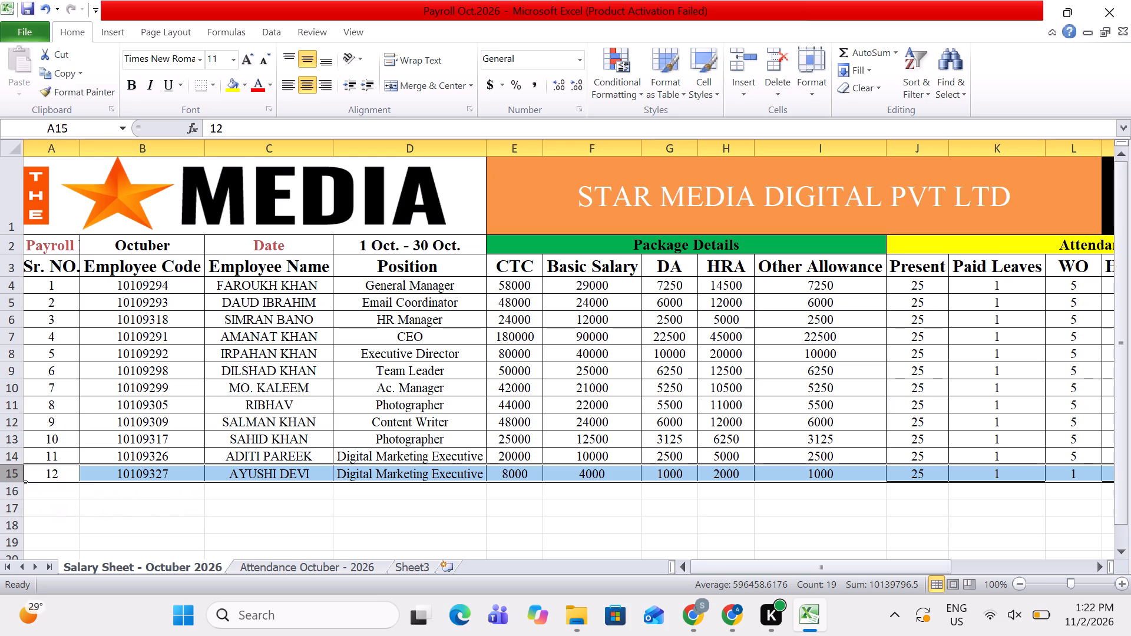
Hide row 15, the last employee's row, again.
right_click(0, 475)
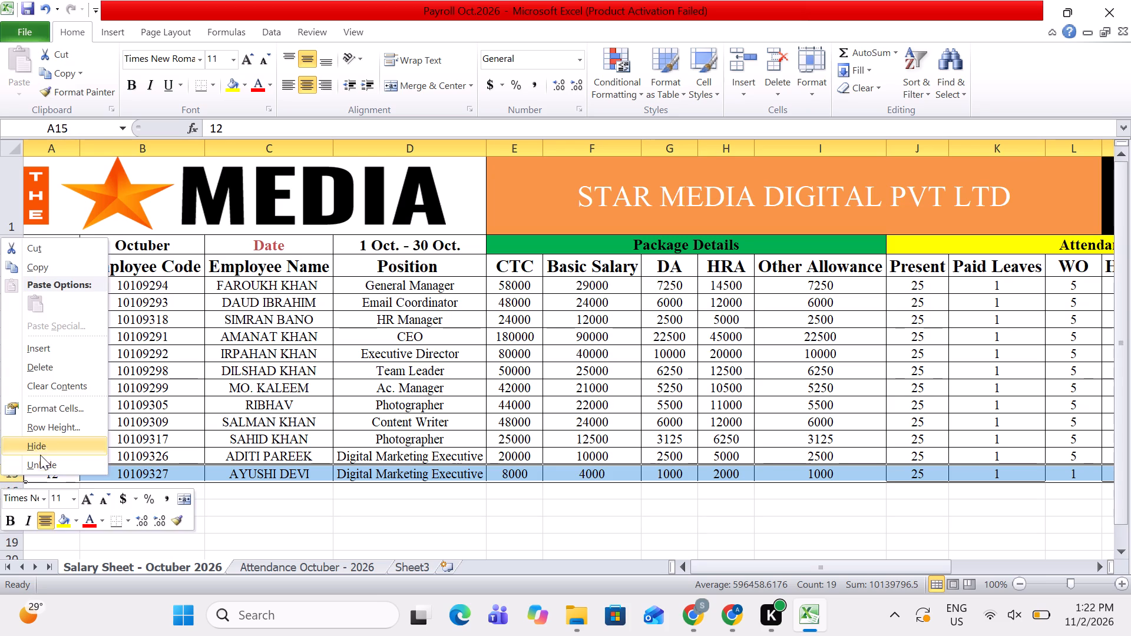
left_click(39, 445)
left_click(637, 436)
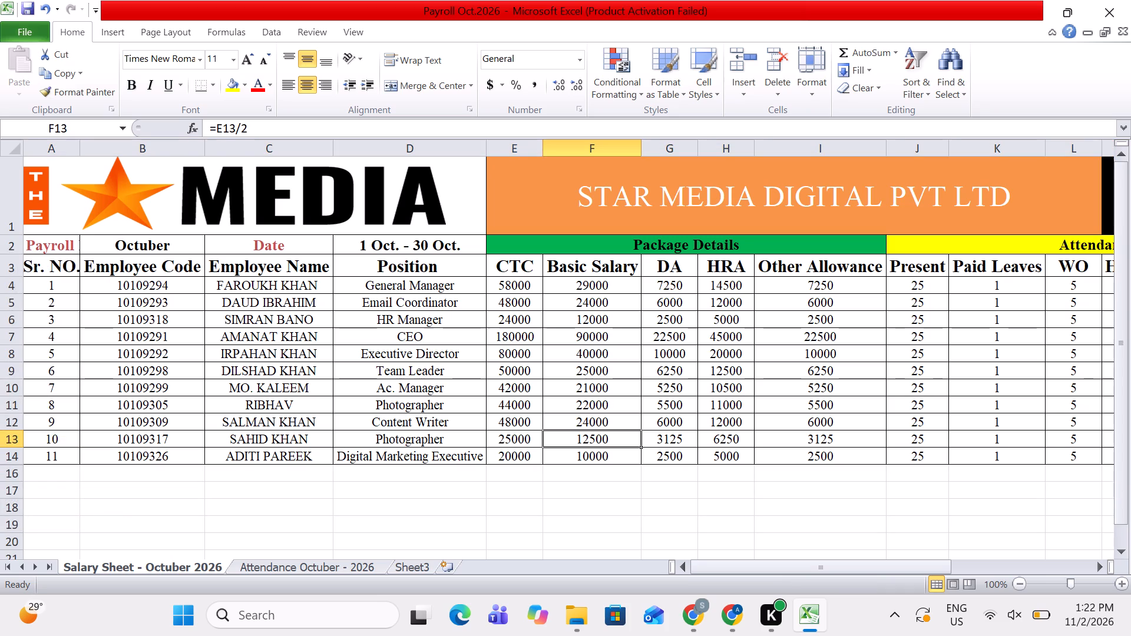
Apply a Thick Box Border around the entire salary table, from the company header through row 14.
left_click(0, 458)
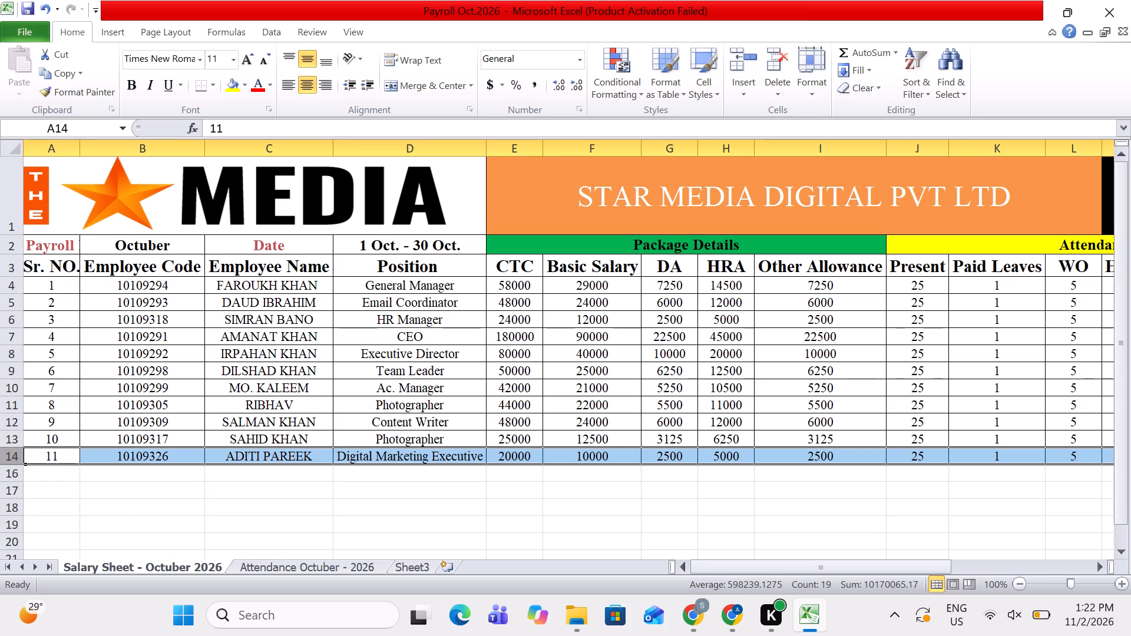
left_click(792, 458)
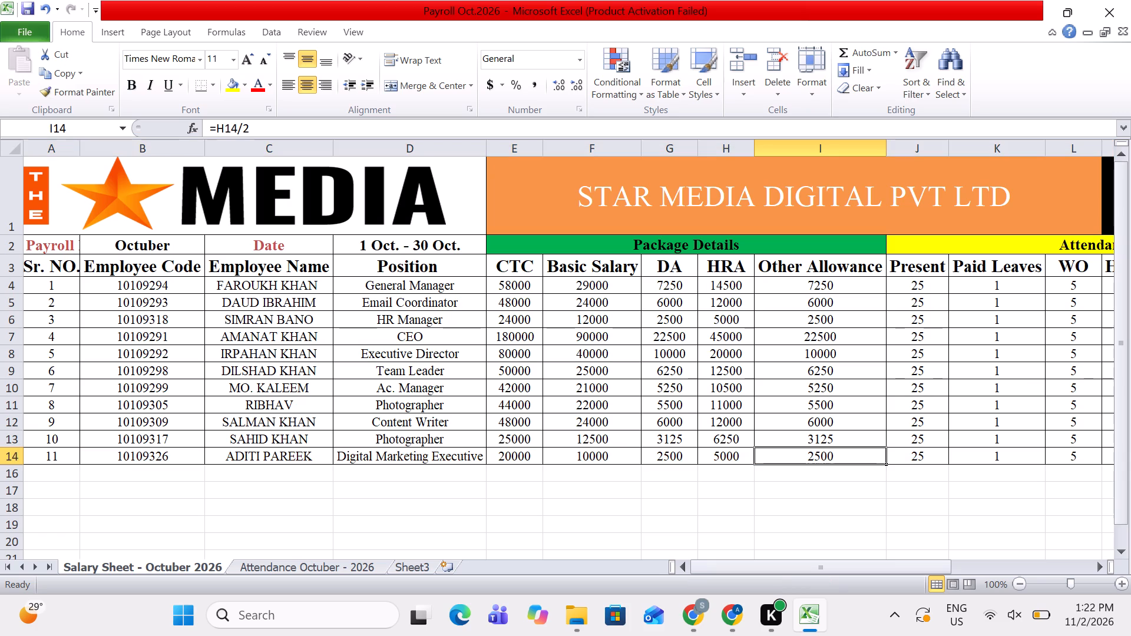
key("ctrl+a")
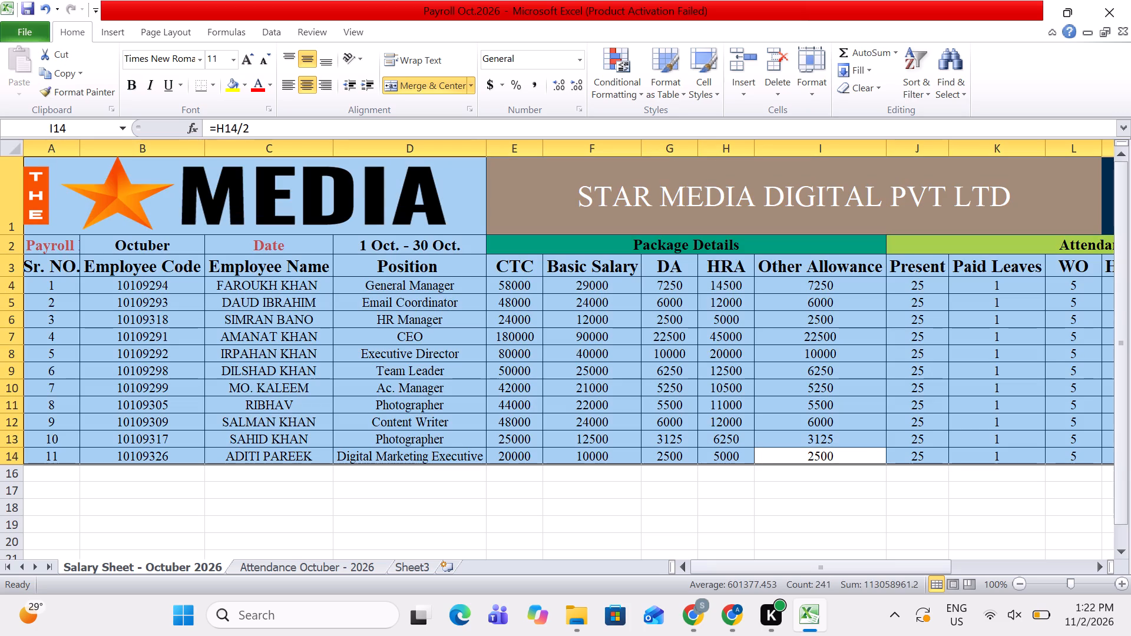
left_click(213, 84)
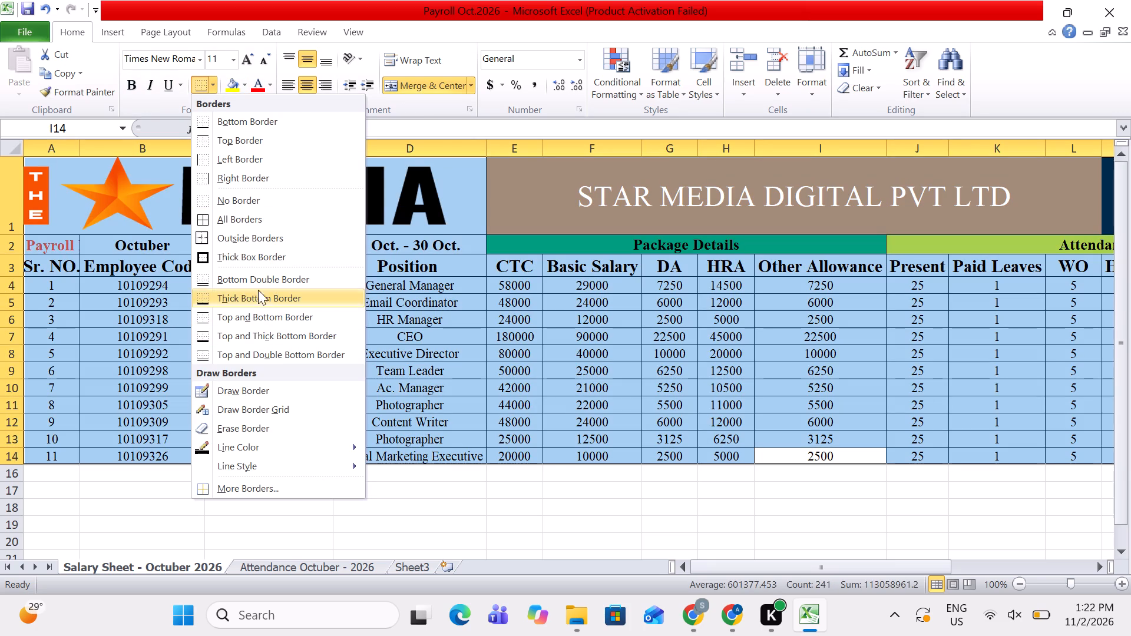
left_click(273, 259)
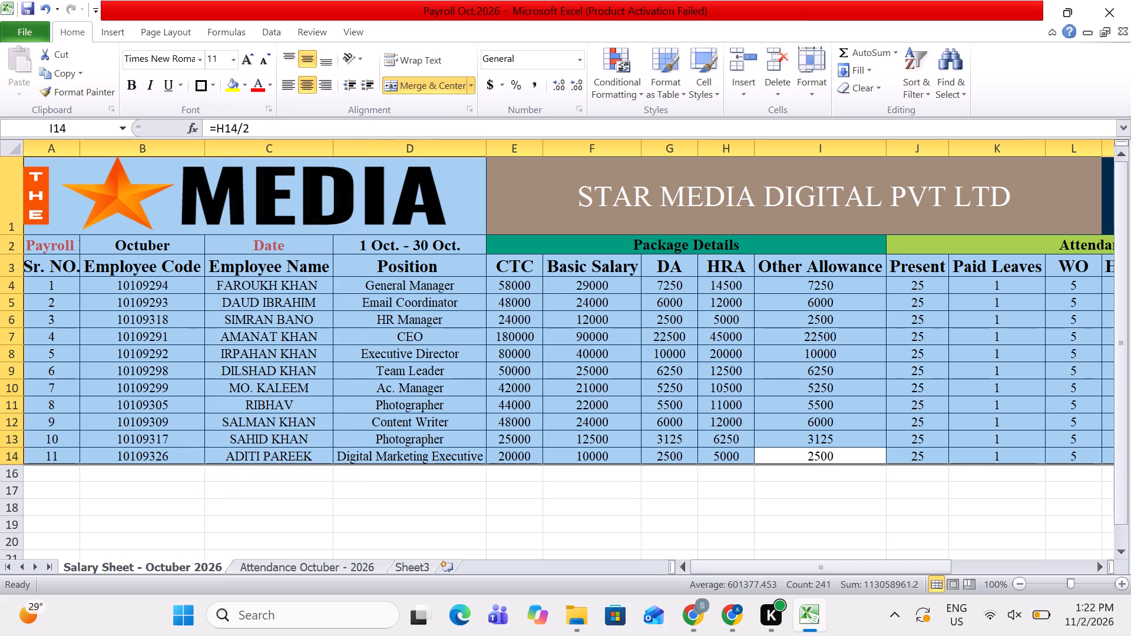
left_click(386, 455)
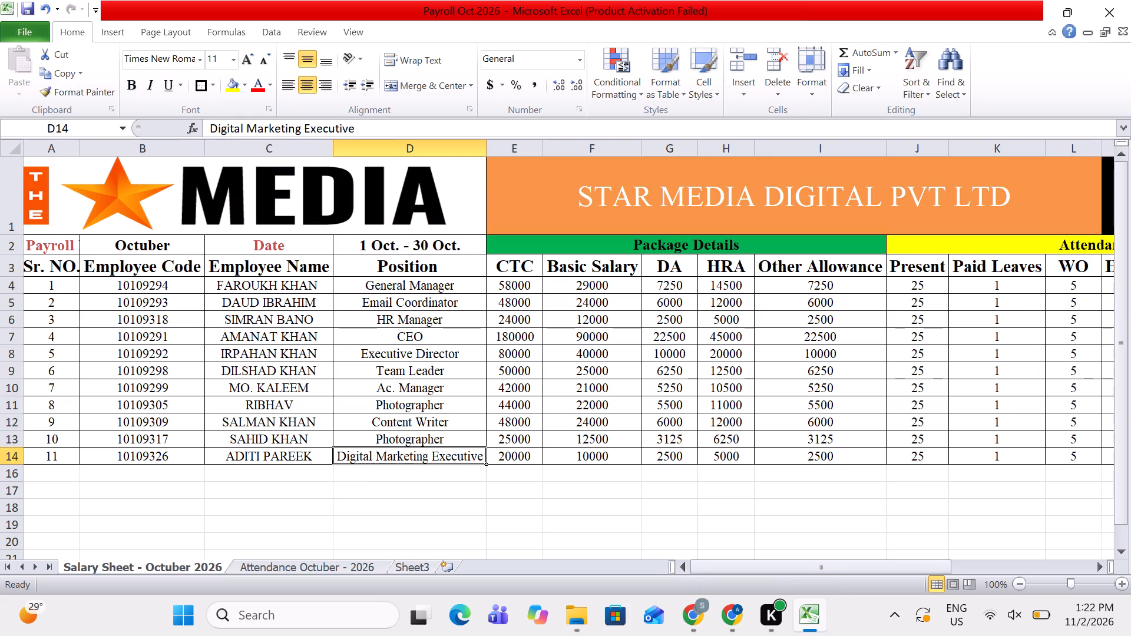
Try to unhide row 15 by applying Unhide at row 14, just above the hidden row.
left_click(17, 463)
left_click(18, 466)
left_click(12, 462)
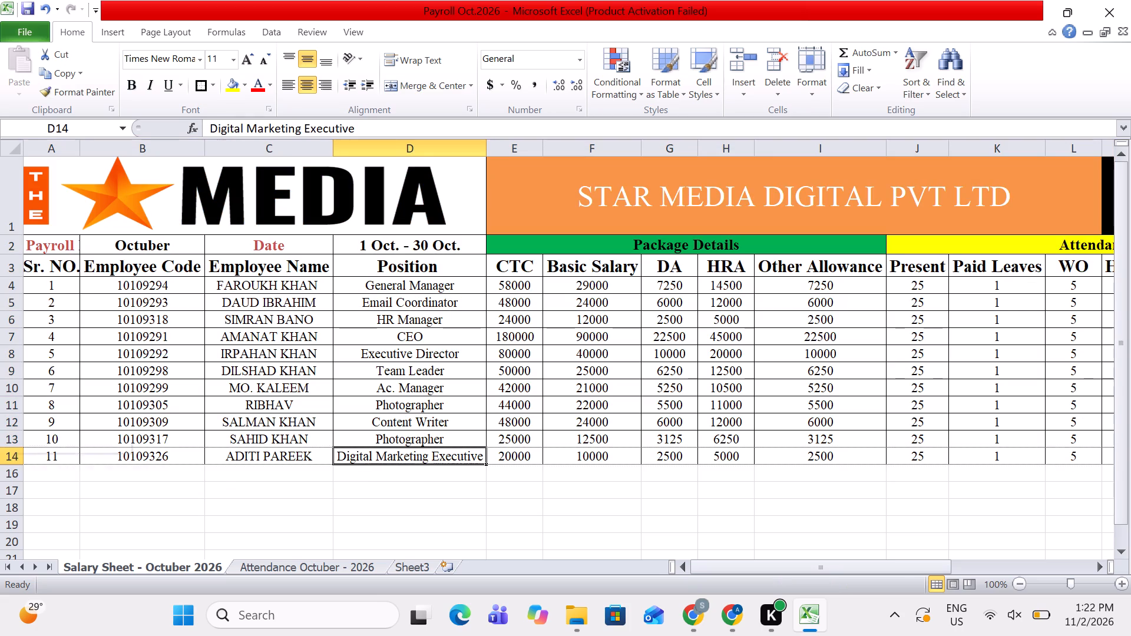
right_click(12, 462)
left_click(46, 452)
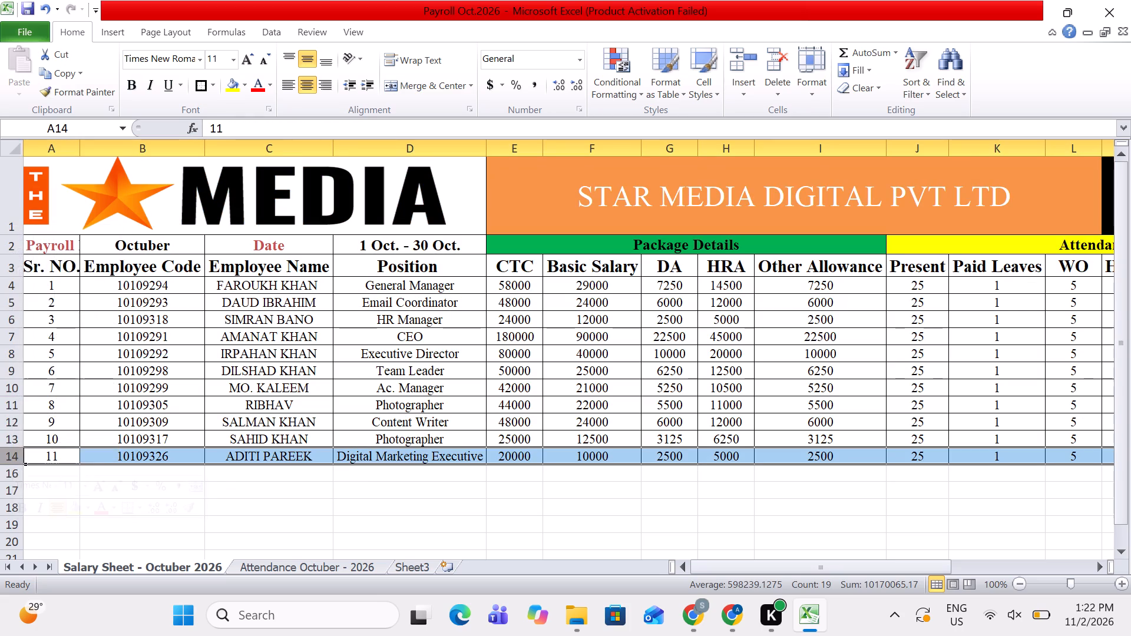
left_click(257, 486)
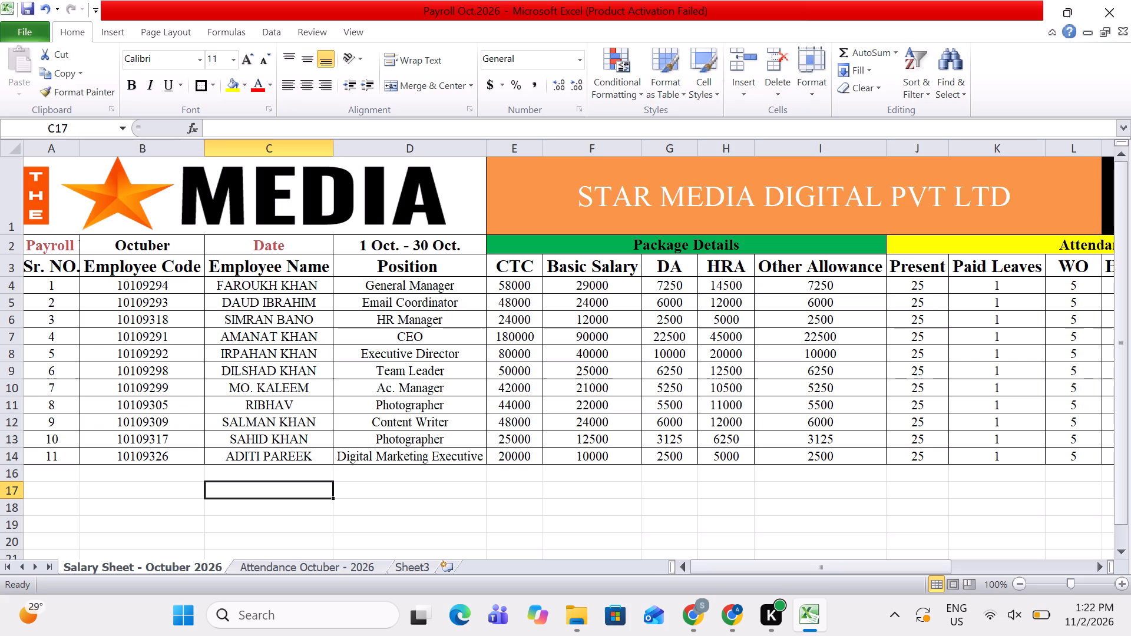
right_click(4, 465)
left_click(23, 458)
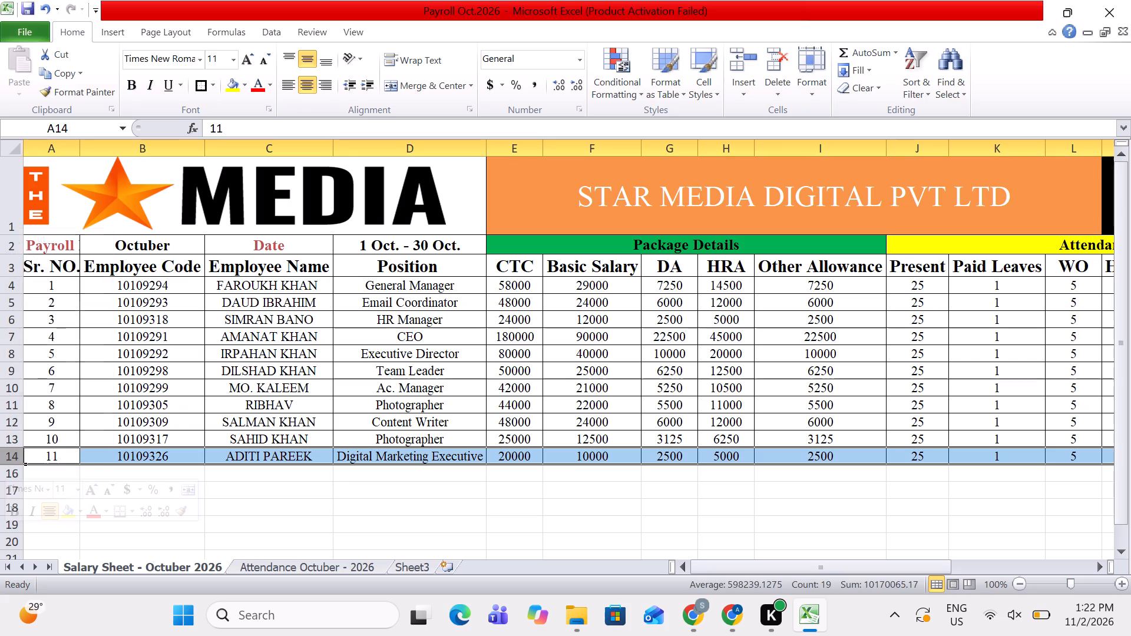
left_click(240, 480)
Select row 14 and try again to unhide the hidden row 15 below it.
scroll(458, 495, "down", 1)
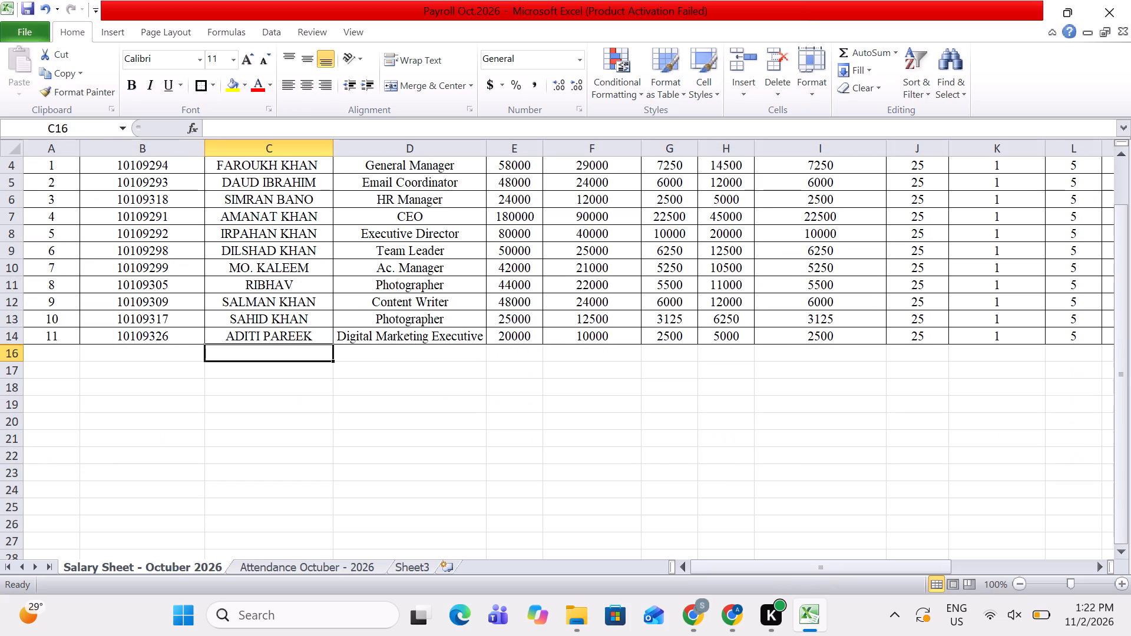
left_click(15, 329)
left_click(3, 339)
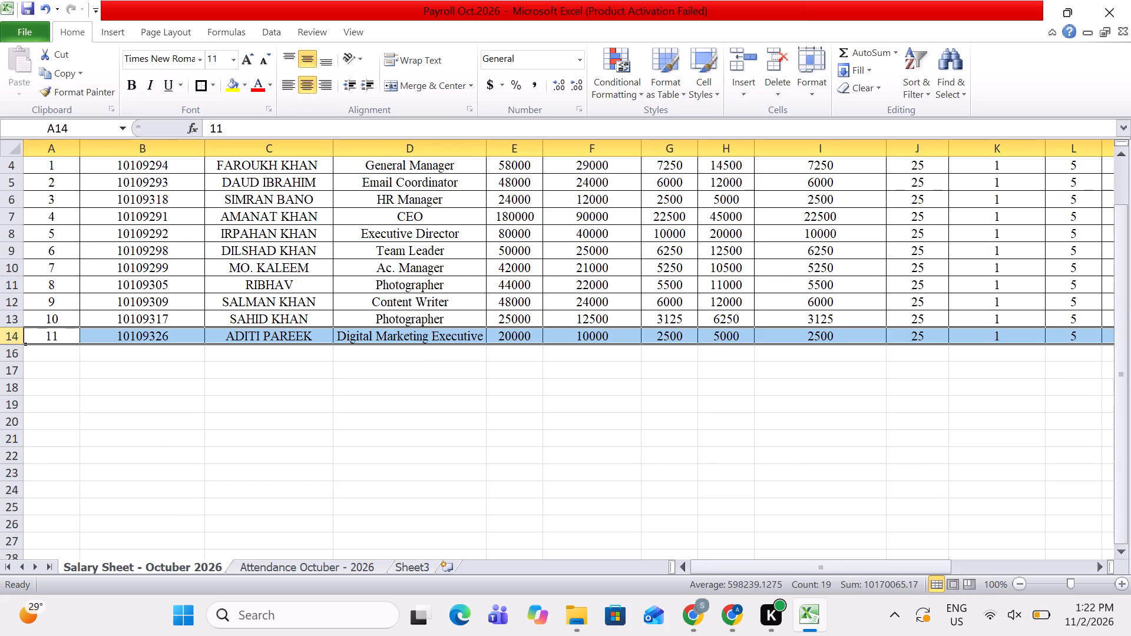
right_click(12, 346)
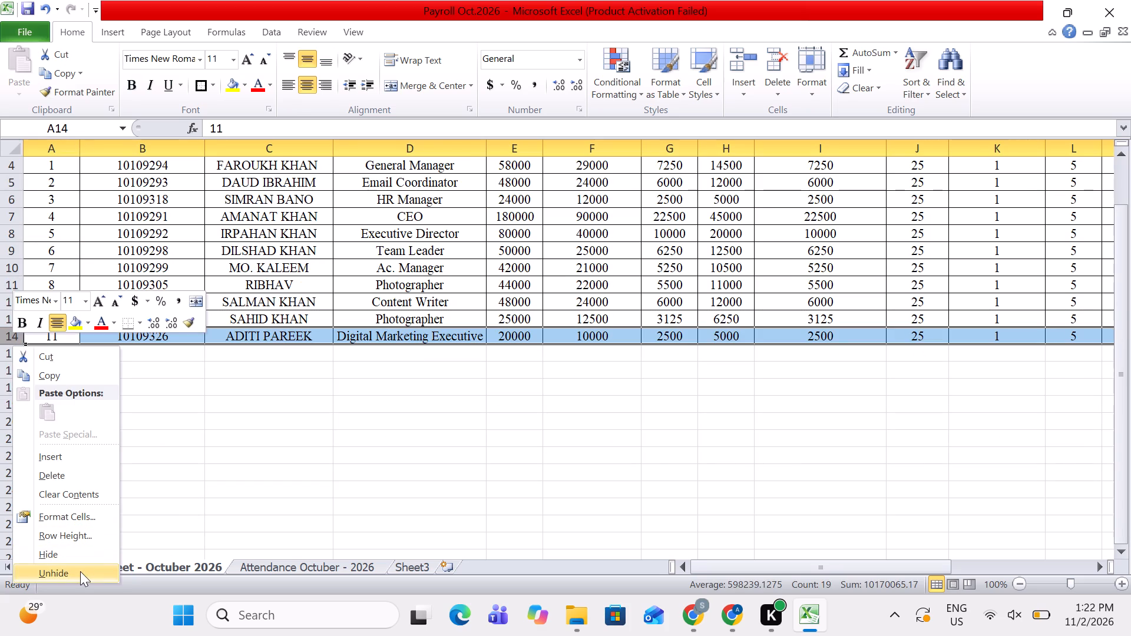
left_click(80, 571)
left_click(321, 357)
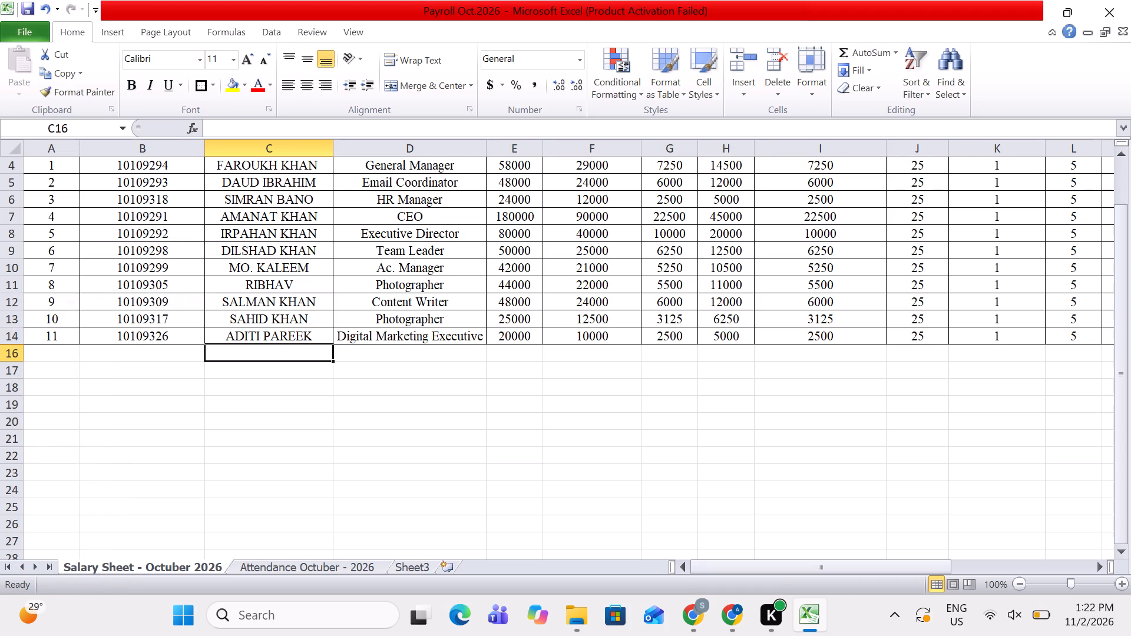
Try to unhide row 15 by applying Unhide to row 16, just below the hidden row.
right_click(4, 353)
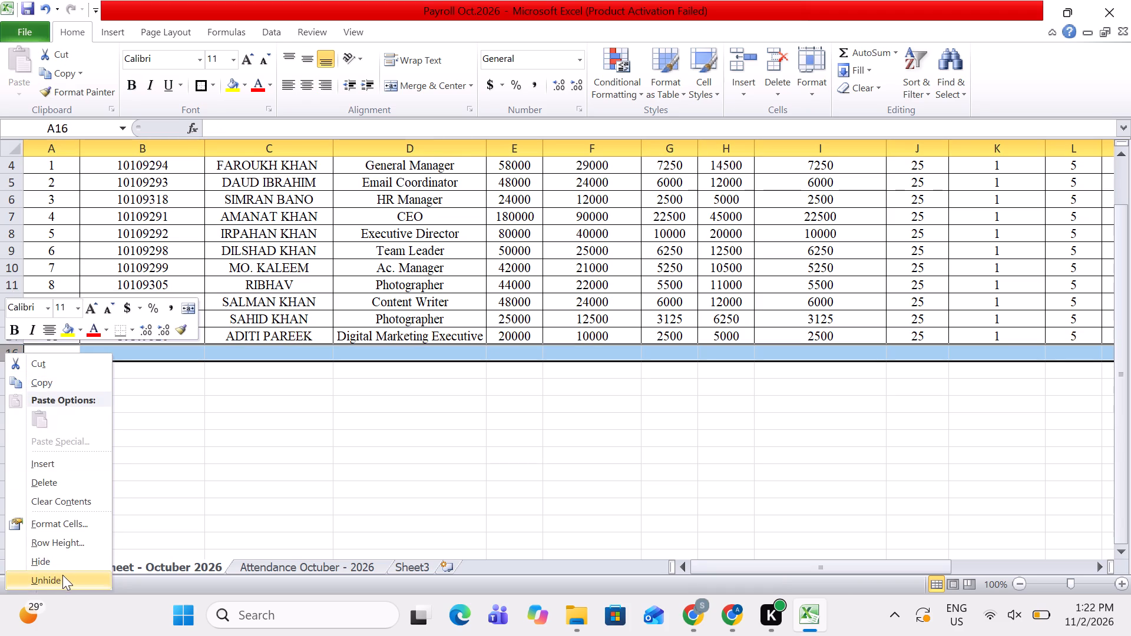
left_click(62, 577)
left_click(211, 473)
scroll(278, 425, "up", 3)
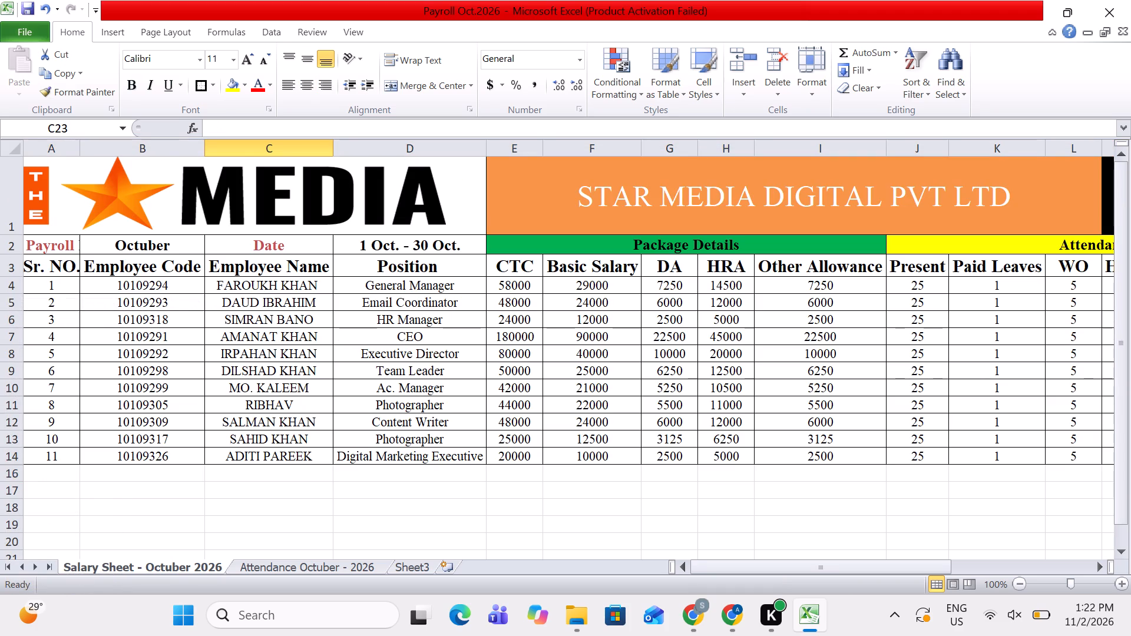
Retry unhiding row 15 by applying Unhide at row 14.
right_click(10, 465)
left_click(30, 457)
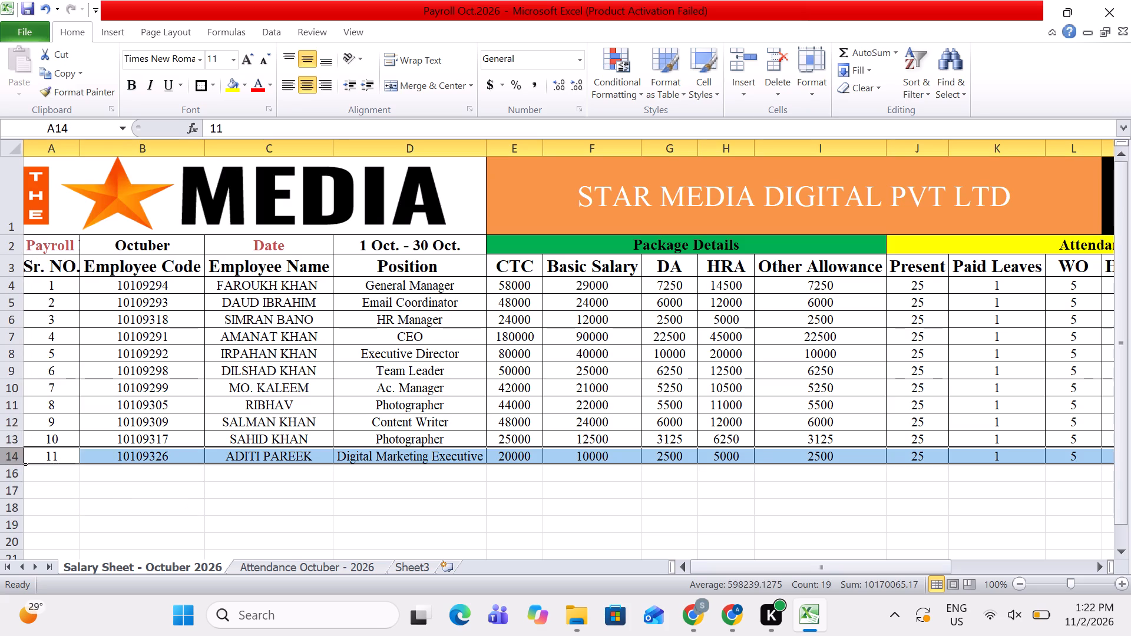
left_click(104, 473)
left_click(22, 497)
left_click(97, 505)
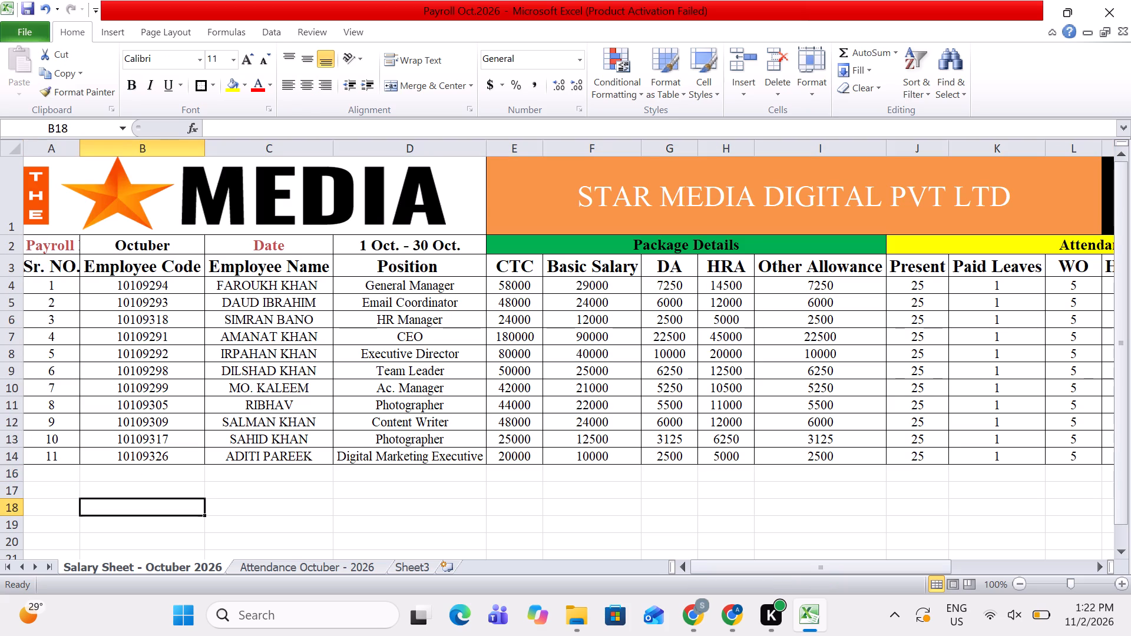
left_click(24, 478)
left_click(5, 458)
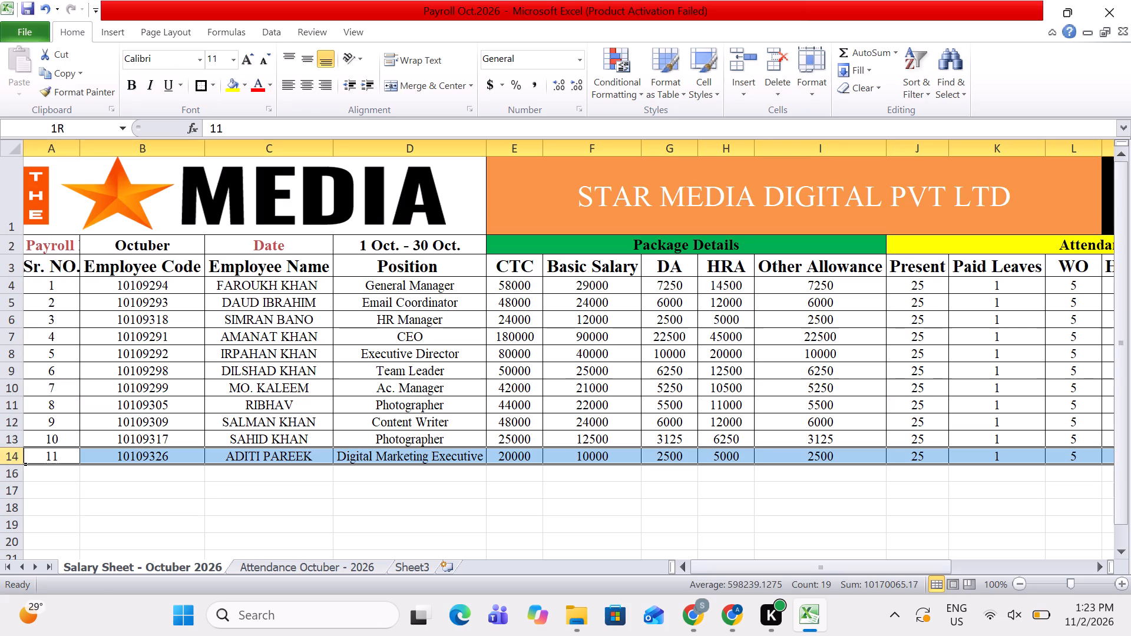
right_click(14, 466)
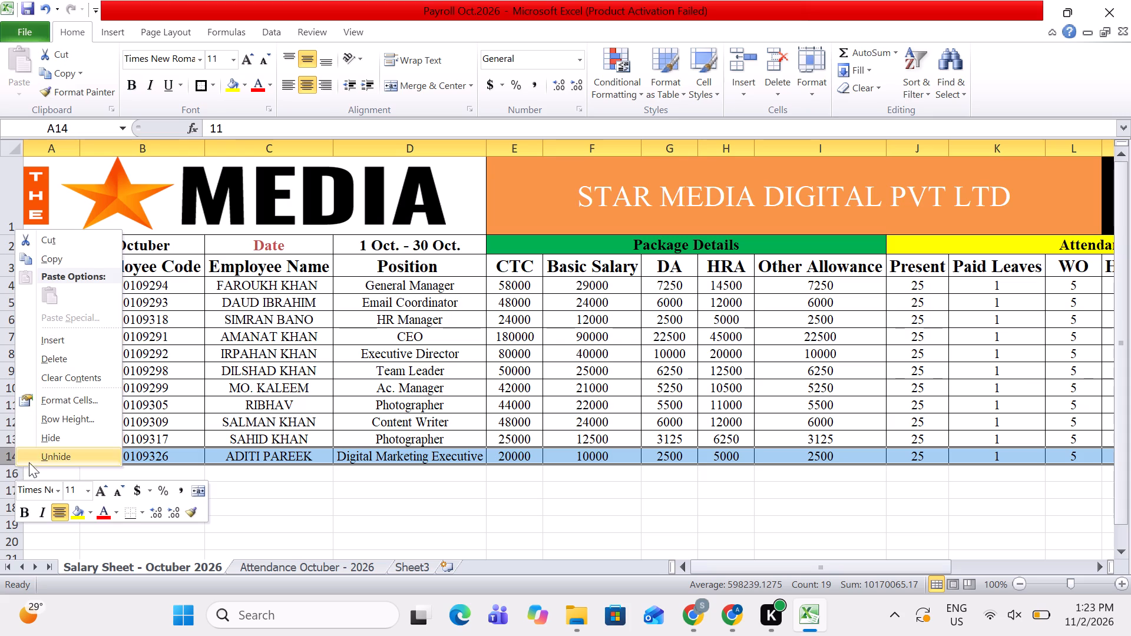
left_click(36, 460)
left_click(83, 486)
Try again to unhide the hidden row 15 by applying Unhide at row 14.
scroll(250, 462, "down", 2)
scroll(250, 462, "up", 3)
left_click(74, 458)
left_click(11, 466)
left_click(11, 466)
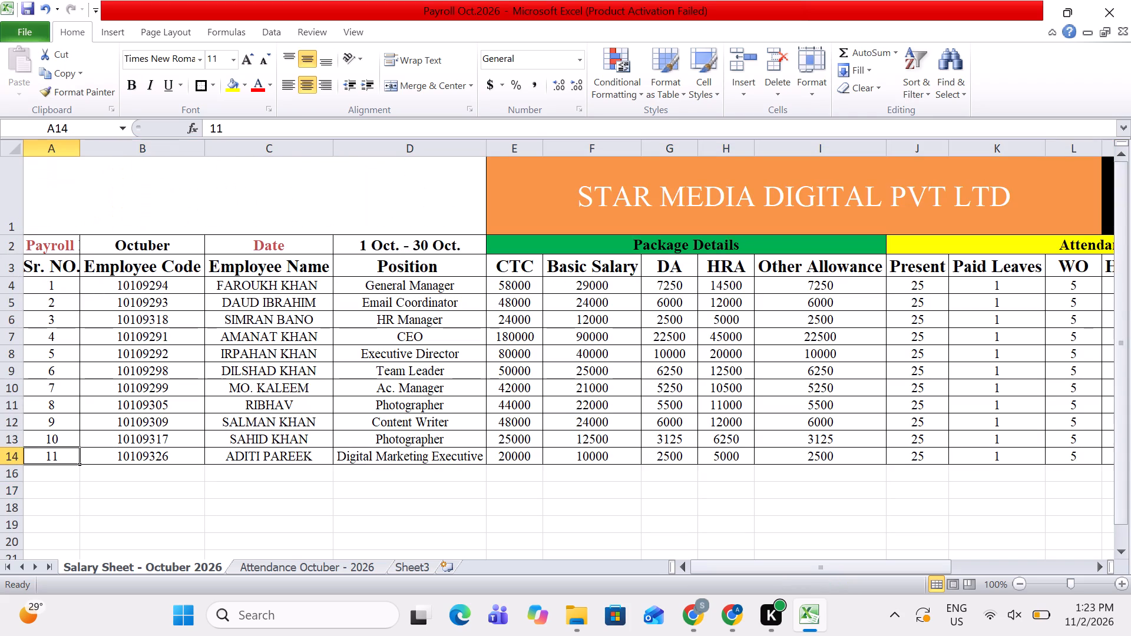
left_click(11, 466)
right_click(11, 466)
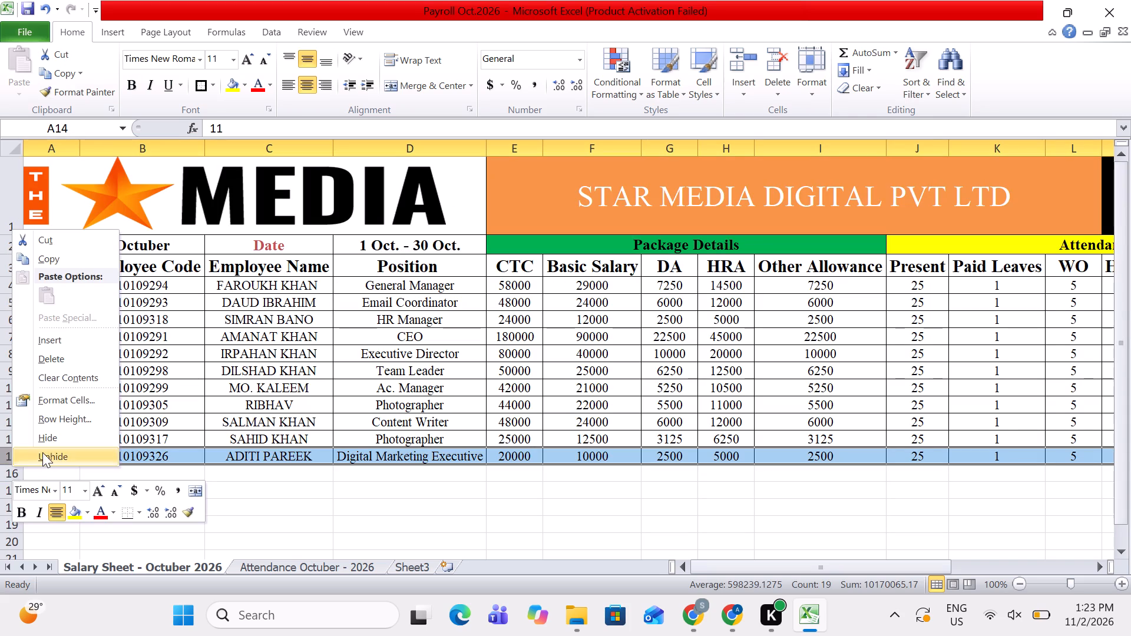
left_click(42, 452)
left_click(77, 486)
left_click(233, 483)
Examine the salary sheet from the header rows across to the net pay columns and down past the last employee row.
scroll(254, 416, "up", 4)
left_click(252, 419)
key("Up")
key("Up")
key("Up")
key("Up")
key("Up")
key("Up")
key("Up")
key("Up")
key("Up")
key("Up")
key("Up")
key("Up")
key("Up")
key("Up")
key("Up")
key("Up")
key("Up")
key("Up")
key("Up")
key("Up")
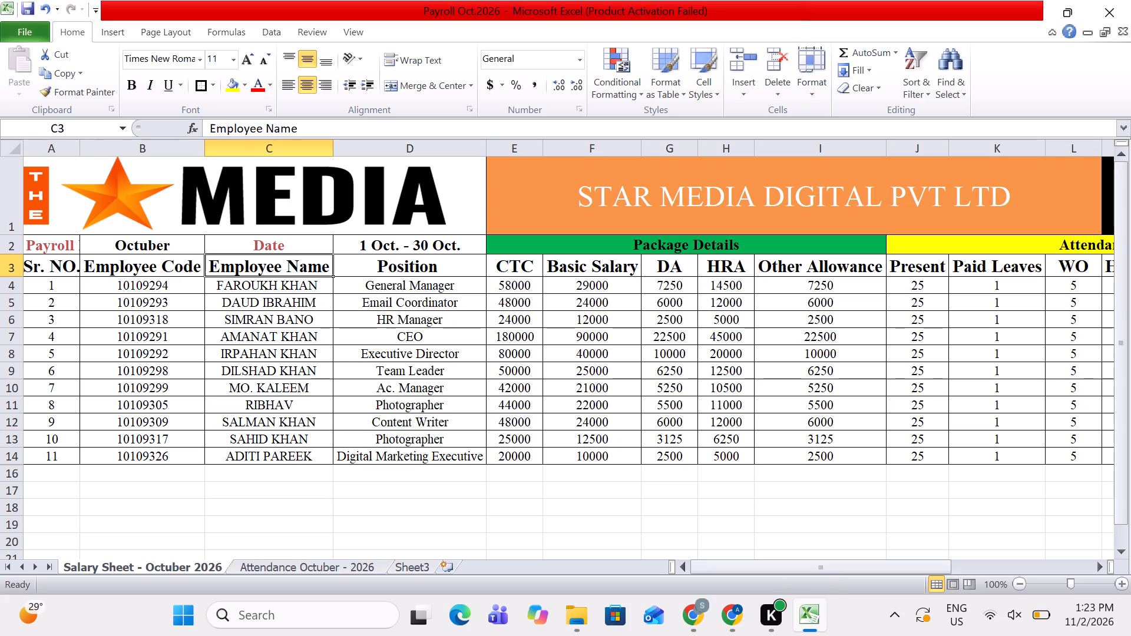
key("Down")
key("Right")
key("Right")
key("Right")
key("Right")
key("Right")
key("Right")
key("Right")
key("Right")
key("Right")
key("Right")
key("Right")
key("Right")
key("Right")
key("Right")
key("Right")
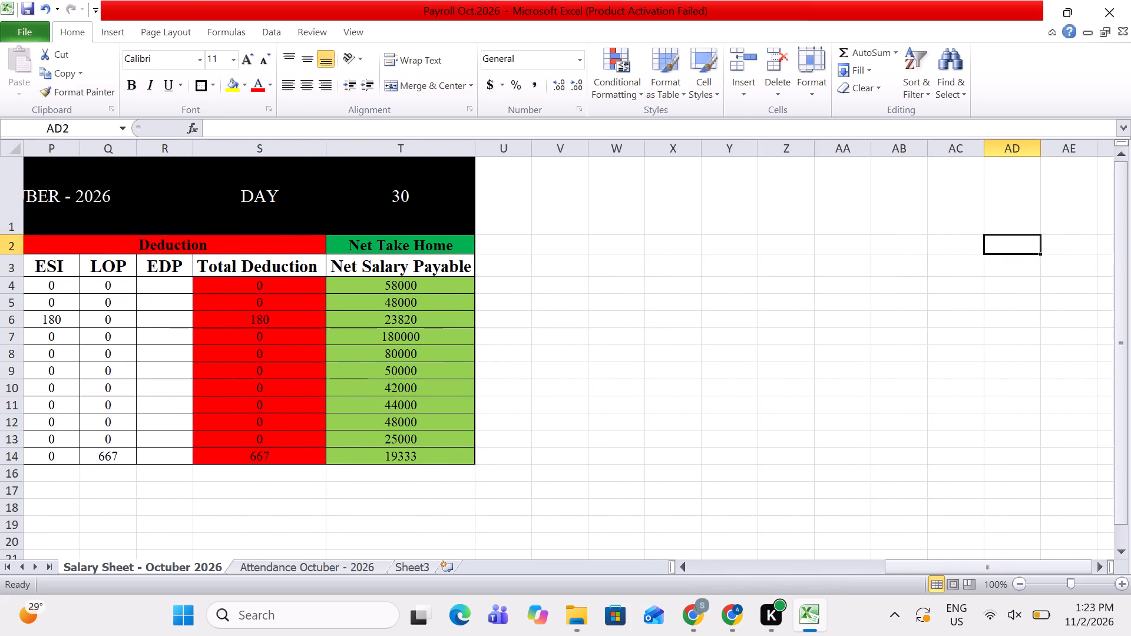
key("Left")
key("Left")
key("Left")
key("Left")
key("Left")
key("Left")
key("Left")
key("Left")
key("Left")
key("Left")
key("Left")
key("Left")
key("Left")
key("Left")
key("Left")
key("Left")
key("Left")
key("Left")
key("Left")
key("Left")
key("Down")
key("Down")
key("Down")
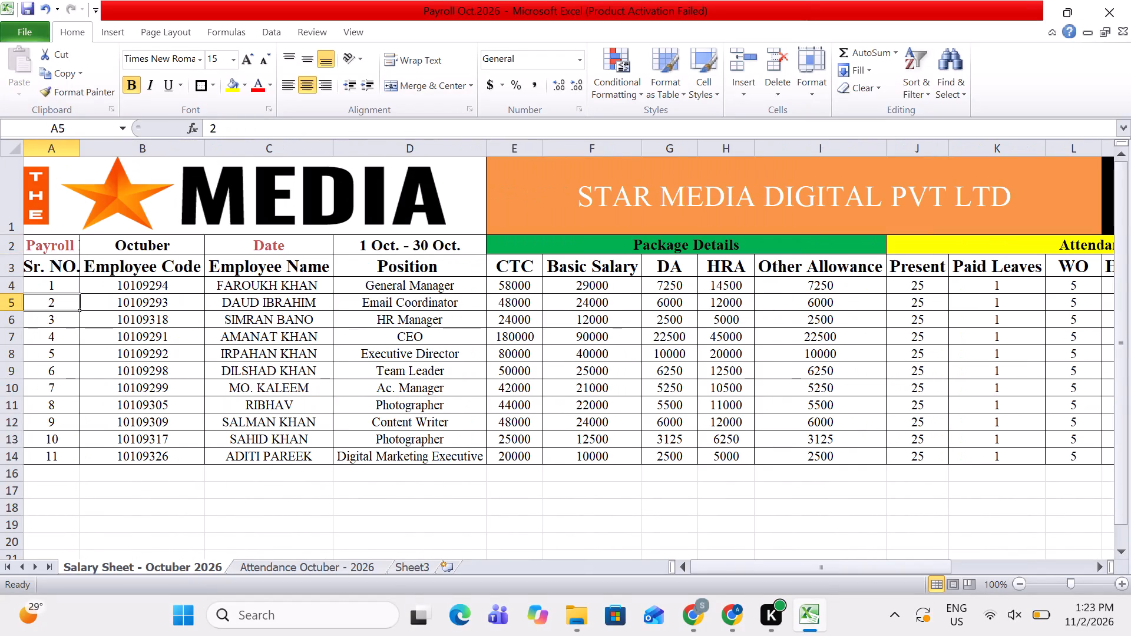
key("Down")
key("Down")
key("Down")
key("Down")
key("Down")
key("Down")
key("Down")
key("Down")
key("Down")
key("Down")
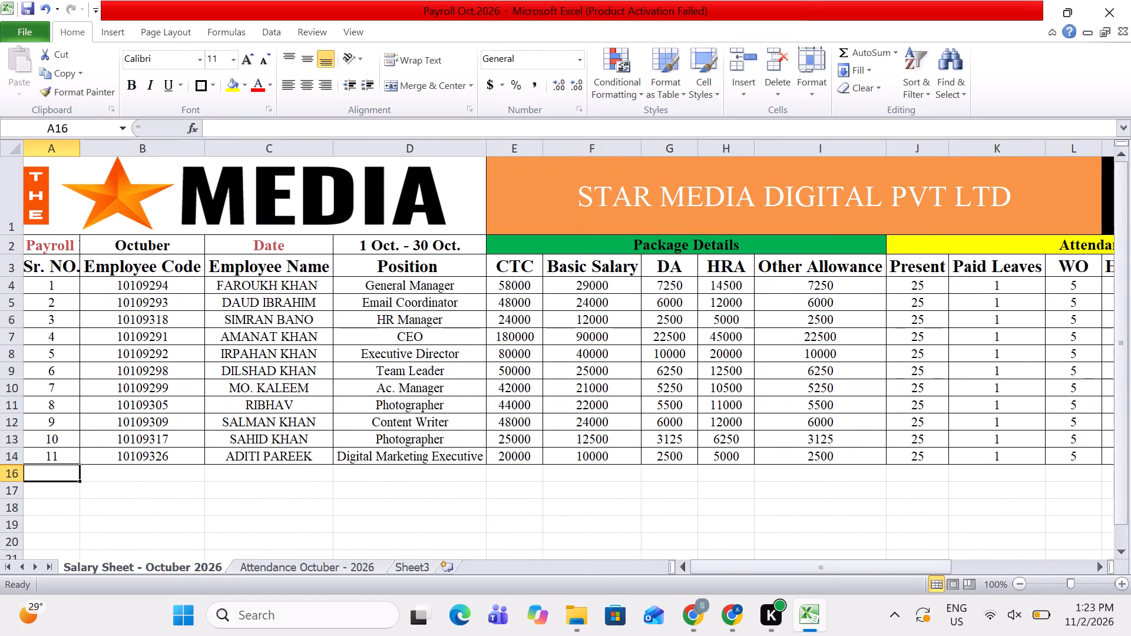
Undo the hiding of row 15 on the salary sheet.
left_click(0, 468)
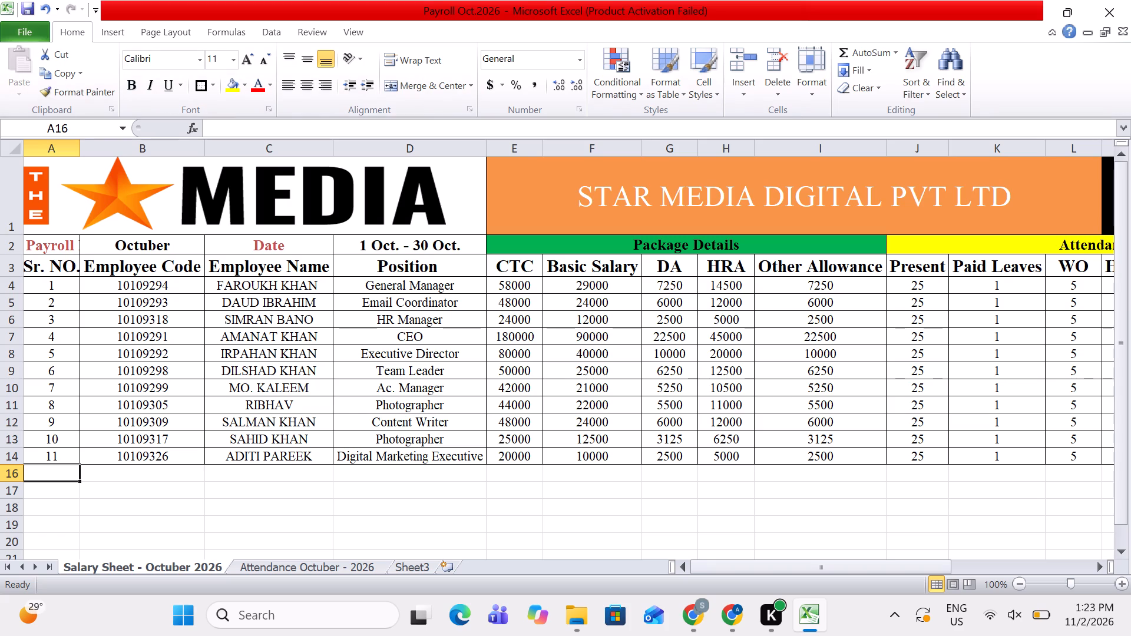
left_click(49, 2)
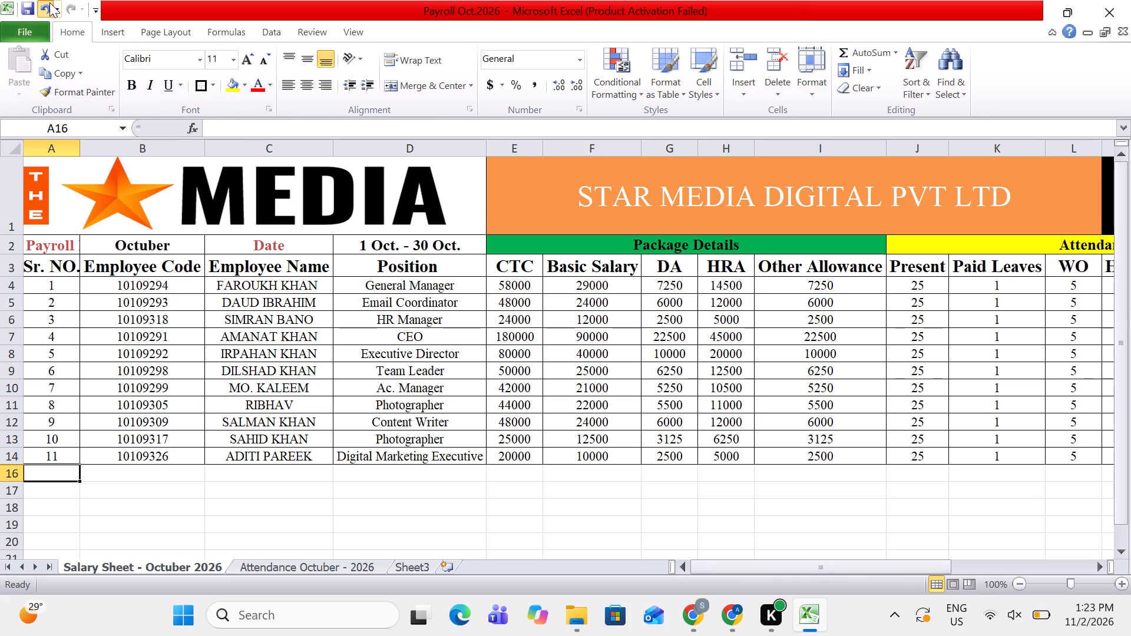
left_click(49, 2)
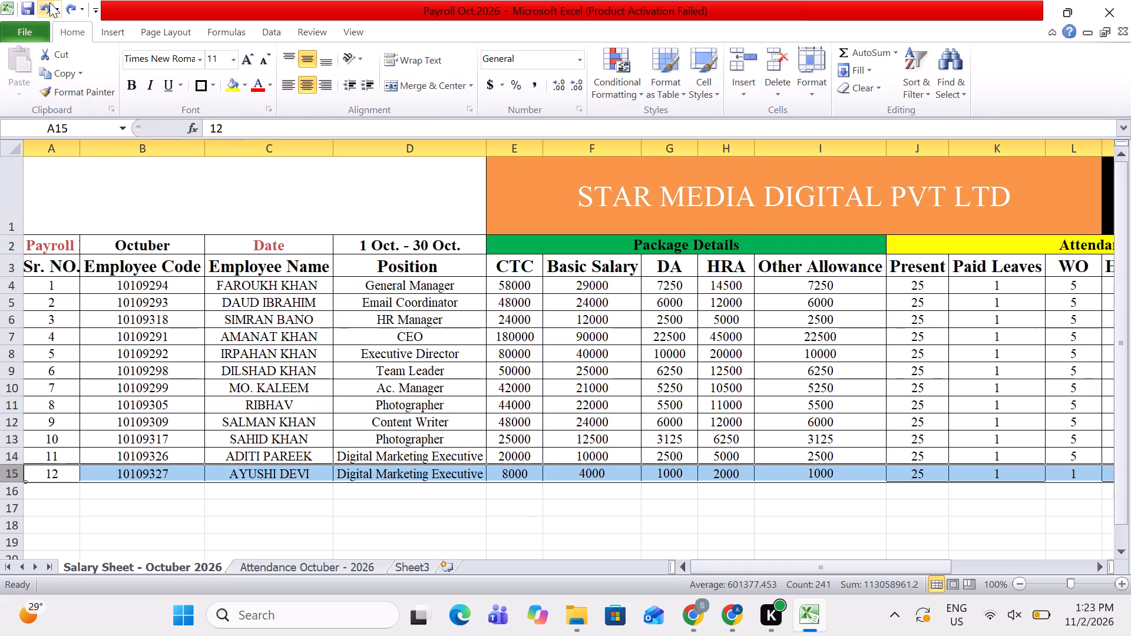
left_click(98, 514)
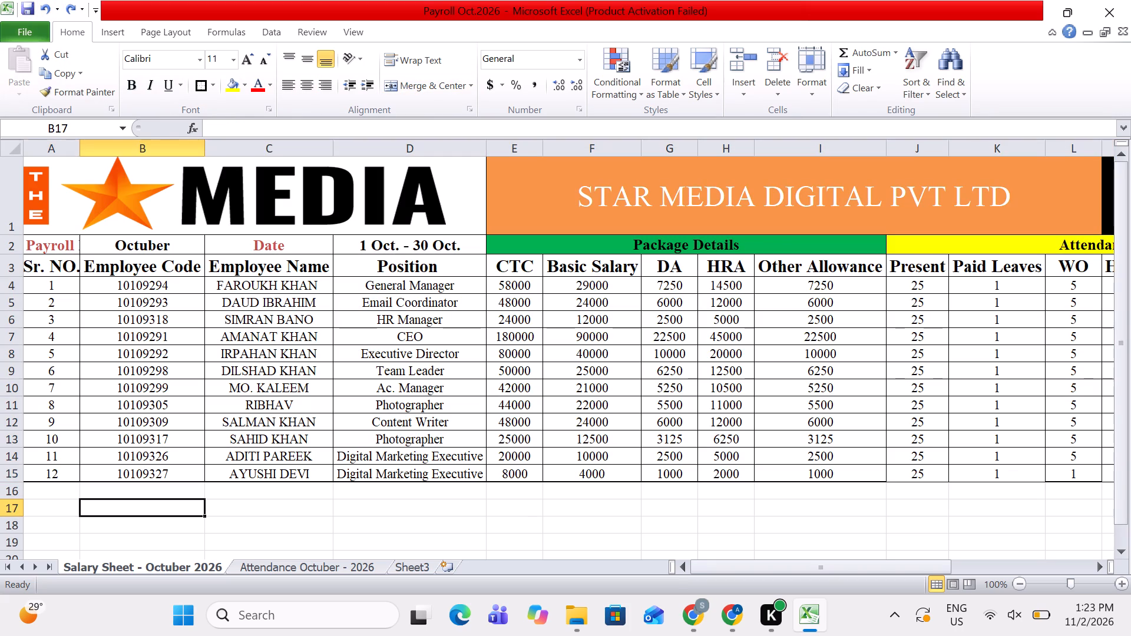
Delete row 15, the employee entry with Sr. No. 12, from the salary sheet.
right_click(1, 473)
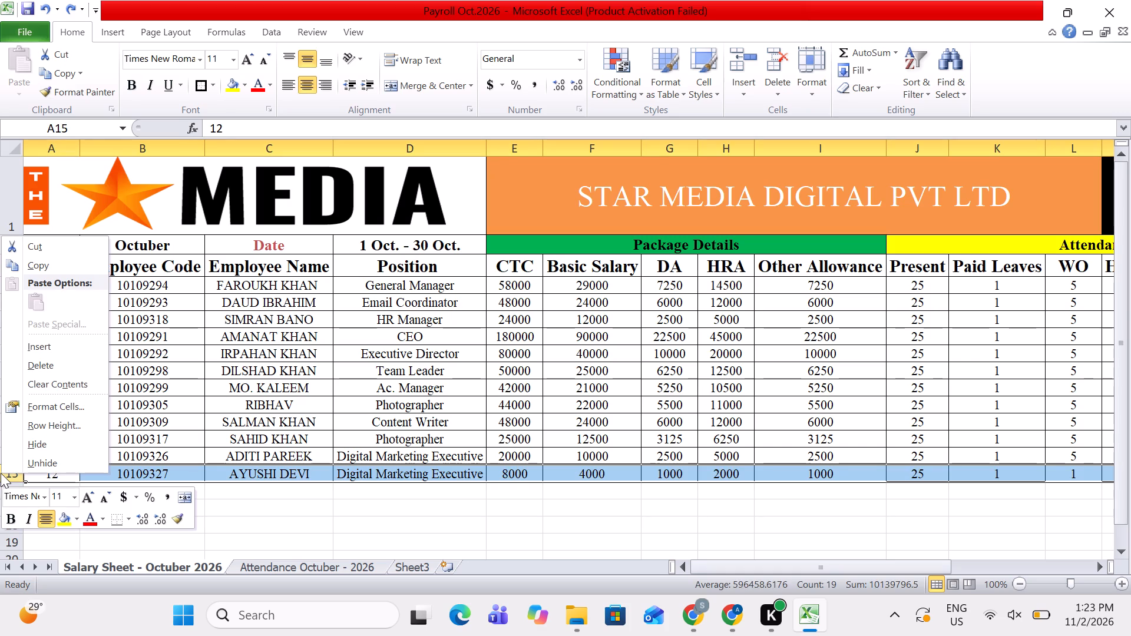
left_click(32, 362)
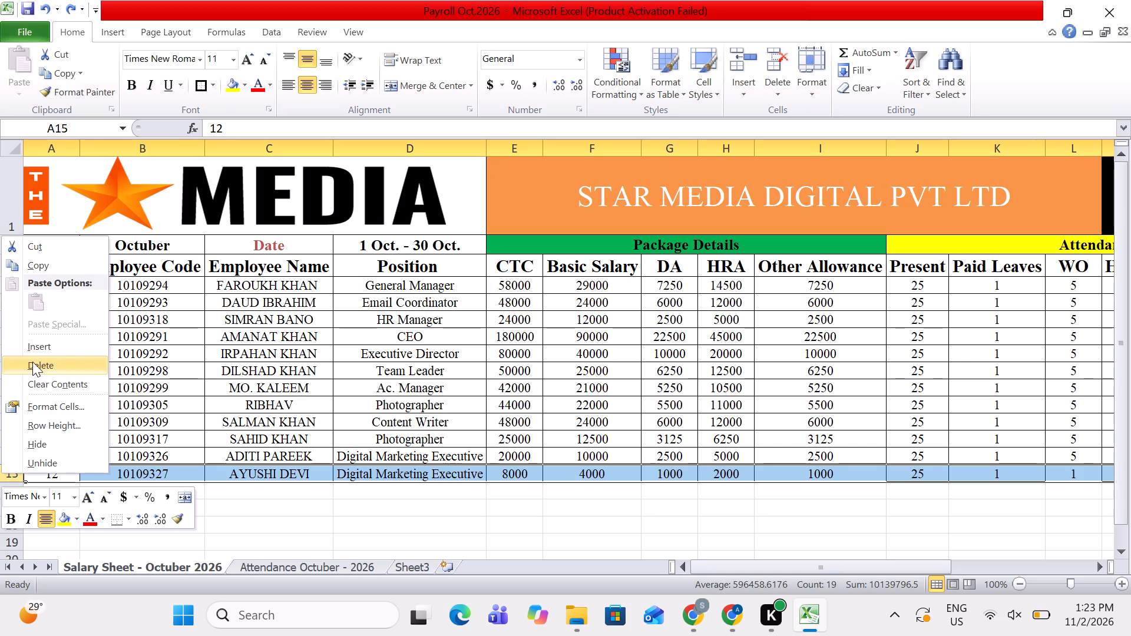
left_click(181, 514)
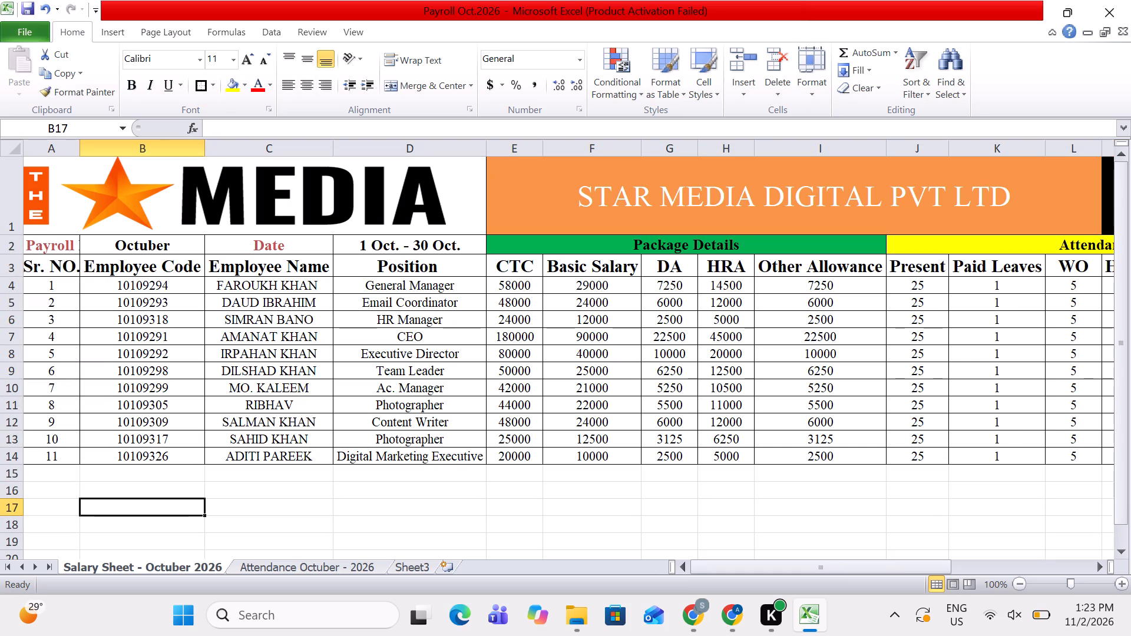
Apply a thick box border around the entire salary table, from the header down to row 14.
left_click(72, 367)
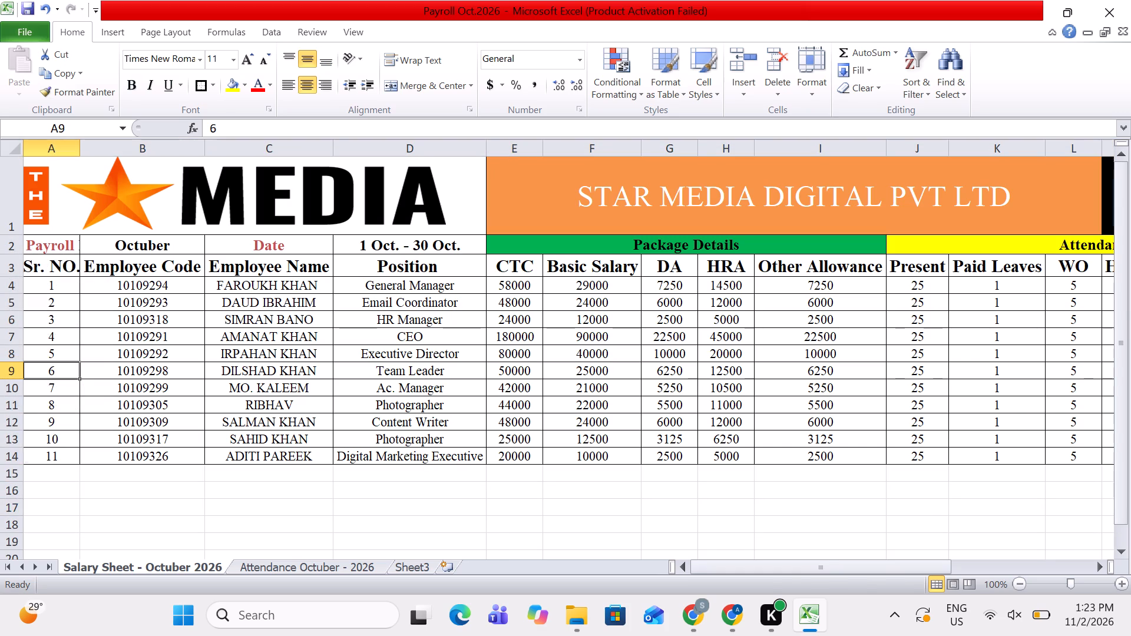
key("ctrl+a")
left_click(193, 77)
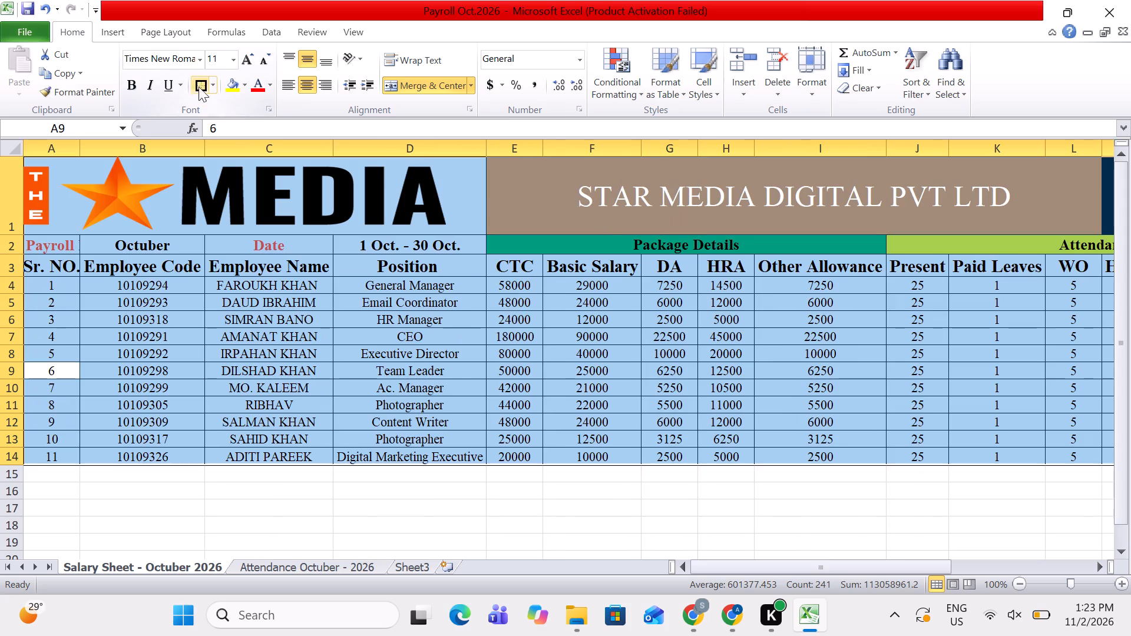
left_click(319, 488)
Check the salary table's borders and values across all columns, especially along the last employee row.
left_click(353, 420)
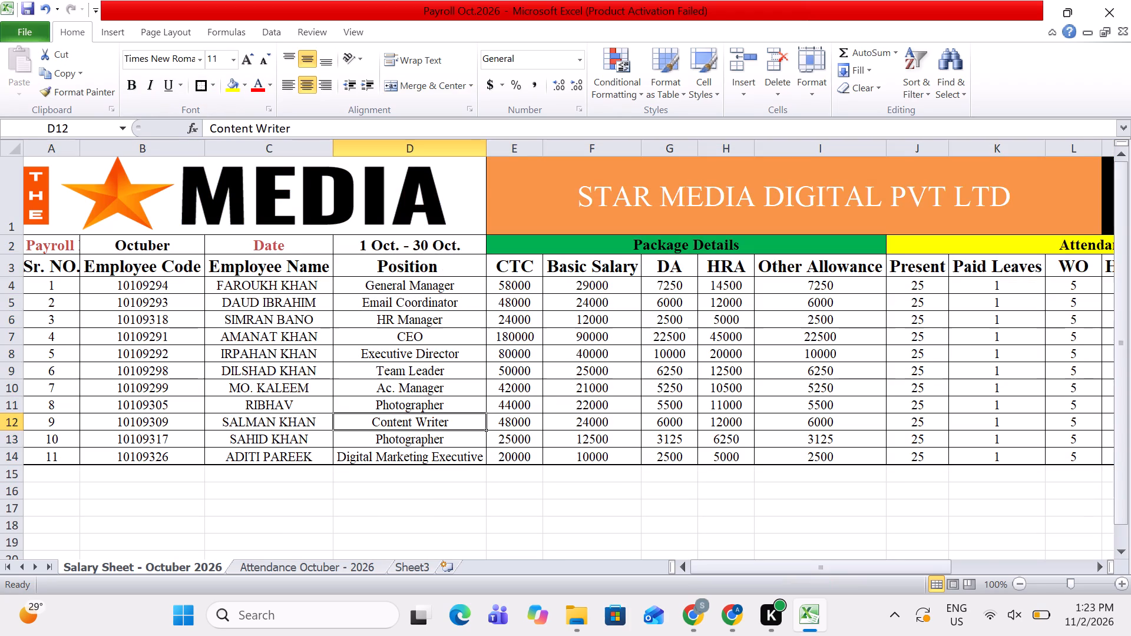
key("Right")
key("Right")
key("Right")
key("Right")
key("Right")
key("Right")
key("Right")
key("Right")
key("Right")
key("Right")
key("Right")
key("Right")
key("Right")
key("Right")
key("Right")
key("Right")
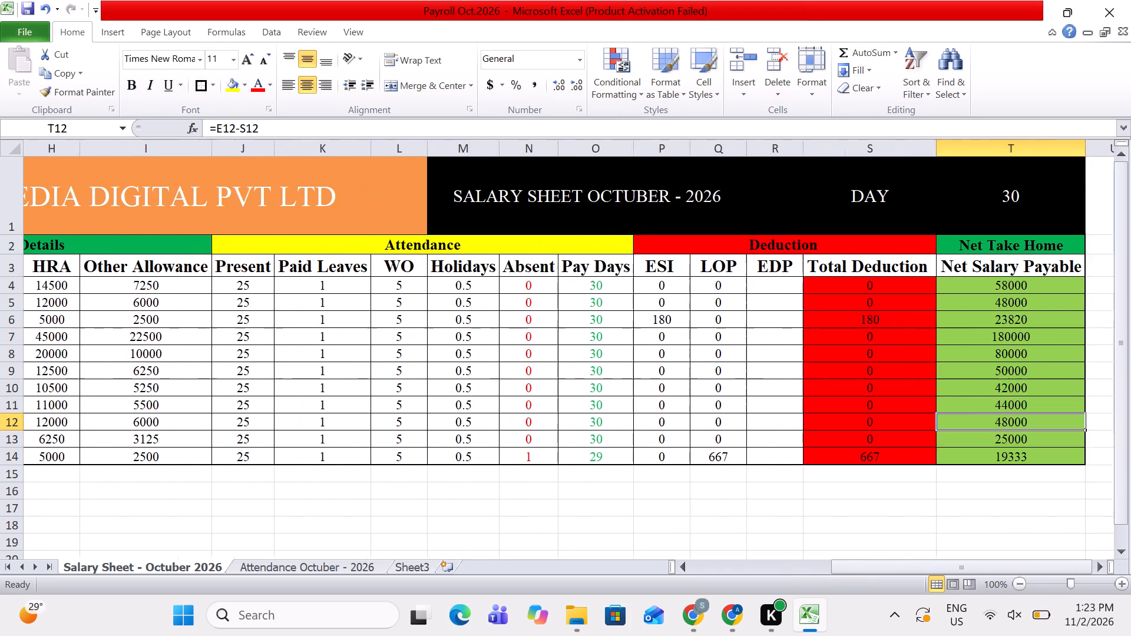
key("Right")
key("Right")
key("Left")
key("Left")
key("Left")
key("Left")
key("Left")
key("Down")
key("Down")
key("Right")
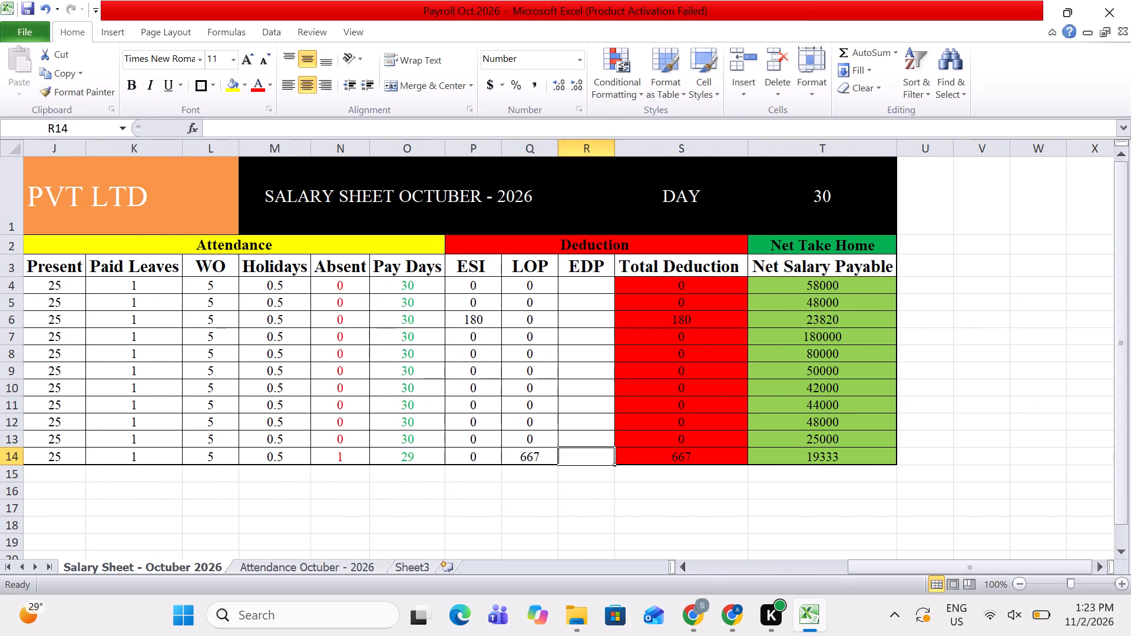
key("Right")
key("Left")
key("Left")
key("Left")
key("Left")
key("Left")
key("Left")
key("Left")
key("Left")
key("Left")
key("Left")
key("Left")
key("Left")
key("Left")
key("Left")
key("Left")
key("Left")
key("Left")
key("Left")
key("Left")
key("Left")
key("Right")
key("Right")
key("Right")
key("Right")
key("Right")
key("Right")
key("Right")
key("Right")
key("Right")
key("Right")
key("Right")
key("Right")
key("Right")
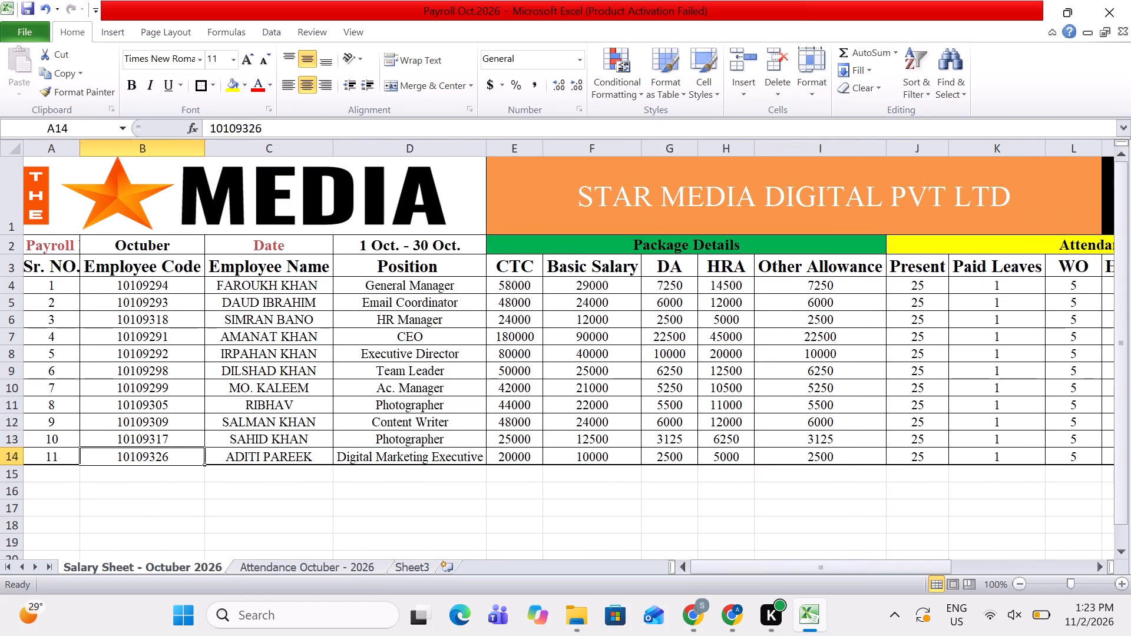
key("Right")
key("Right")
key("Right")
Save the Payroll Oct.2026 workbook.
key("ctrl+s")
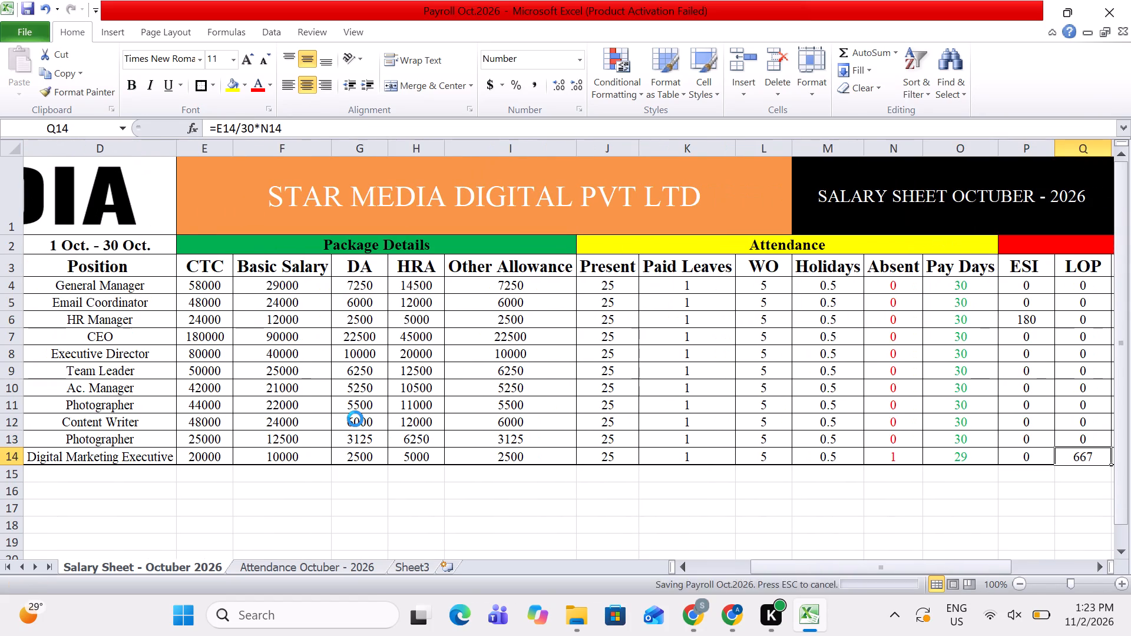
Save the Payroll Oct.2026 workbook again.
key("ctrl+s")
Review the last employee row of the salary sheet, from the deduction columns back through attendance and package details to the employee name.
key("Right")
key("Right")
key("Left")
key("Left")
key("Left")
key("Left")
key("Left")
key("Left")
key("Left")
key("Right")
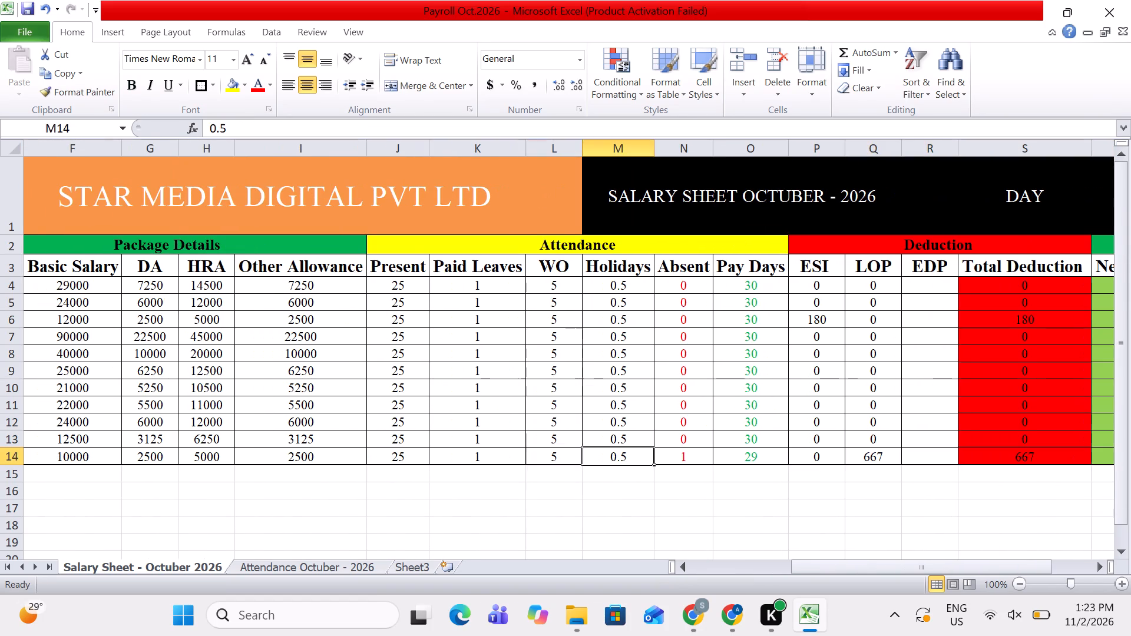
key("Left")
key("Left")
key("Left")
key("Left")
key("Left")
key("Left")
key("Left")
key("Left")
key("Left")
key("Left")
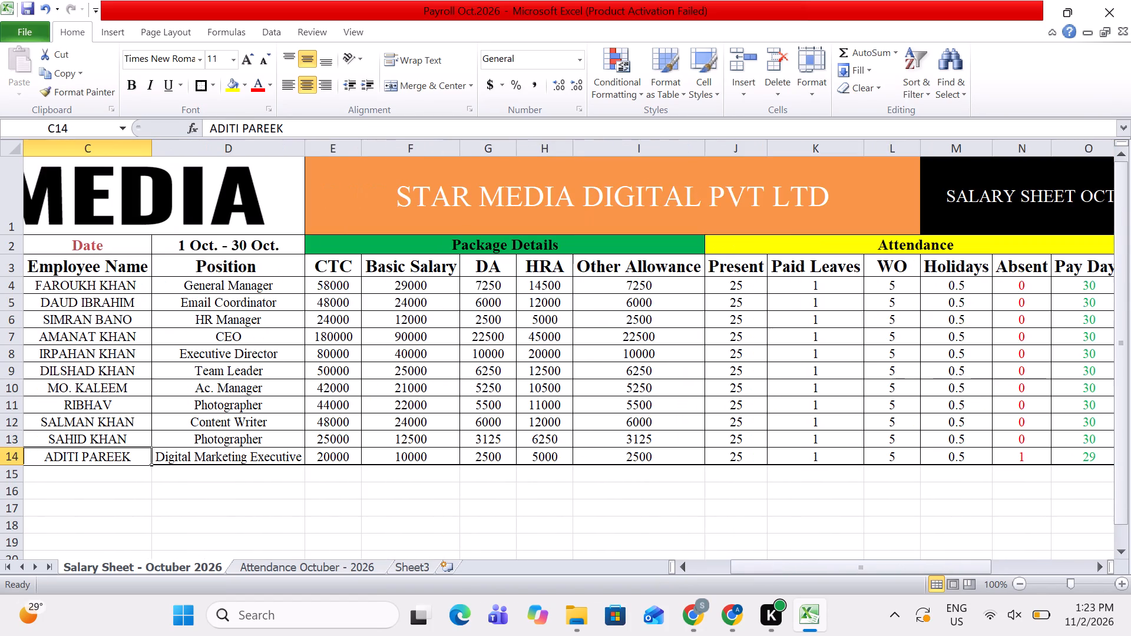
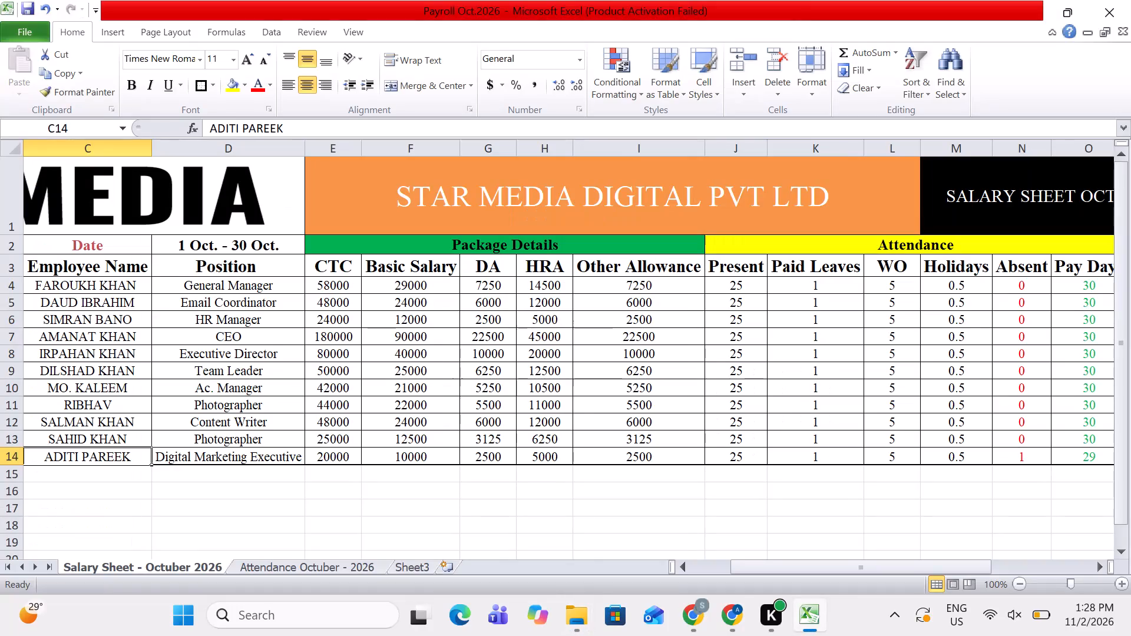
Review the Other Allowance and Present columns of the salary sheet, and the HR Manager's row back to its first column.
left_click(659, 385)
key("Up")
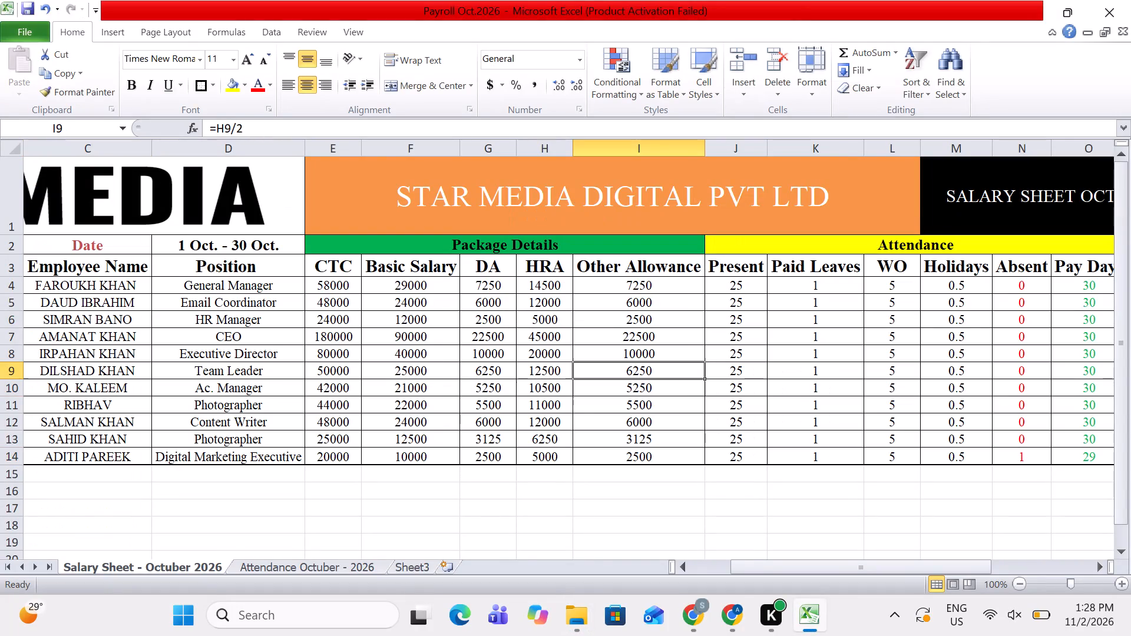
key("Up")
key("Up")
key("Up")
key("Up")
key("Up")
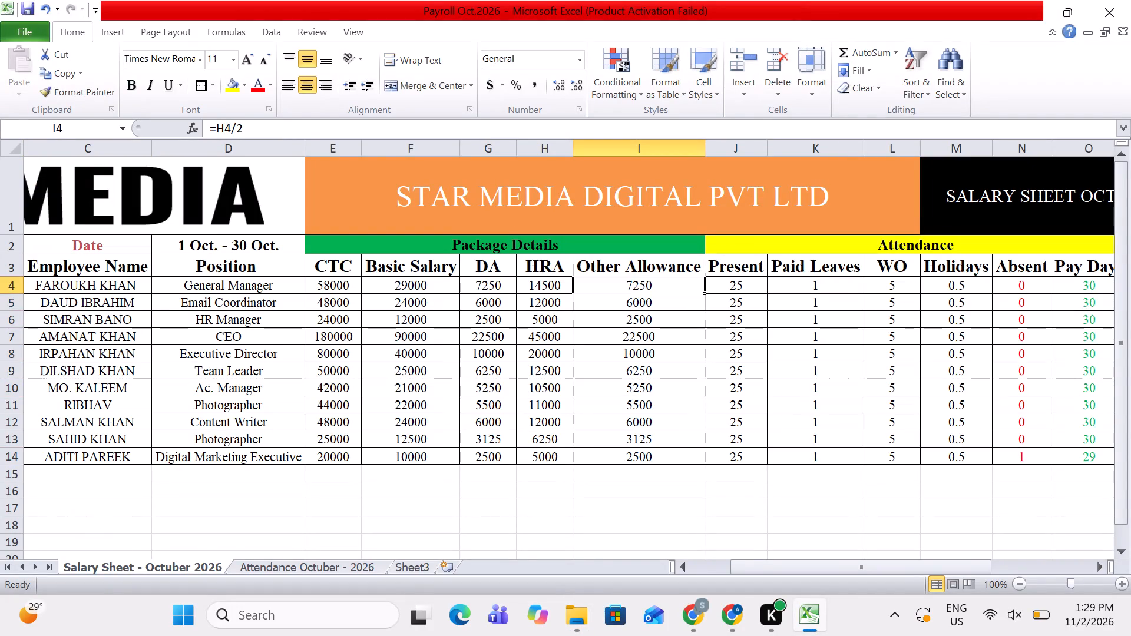
key("Down")
key("Down")
key("Down")
key("Down")
key("Down")
key("Down")
key("Down")
key("Right")
key("Right")
key("Left")
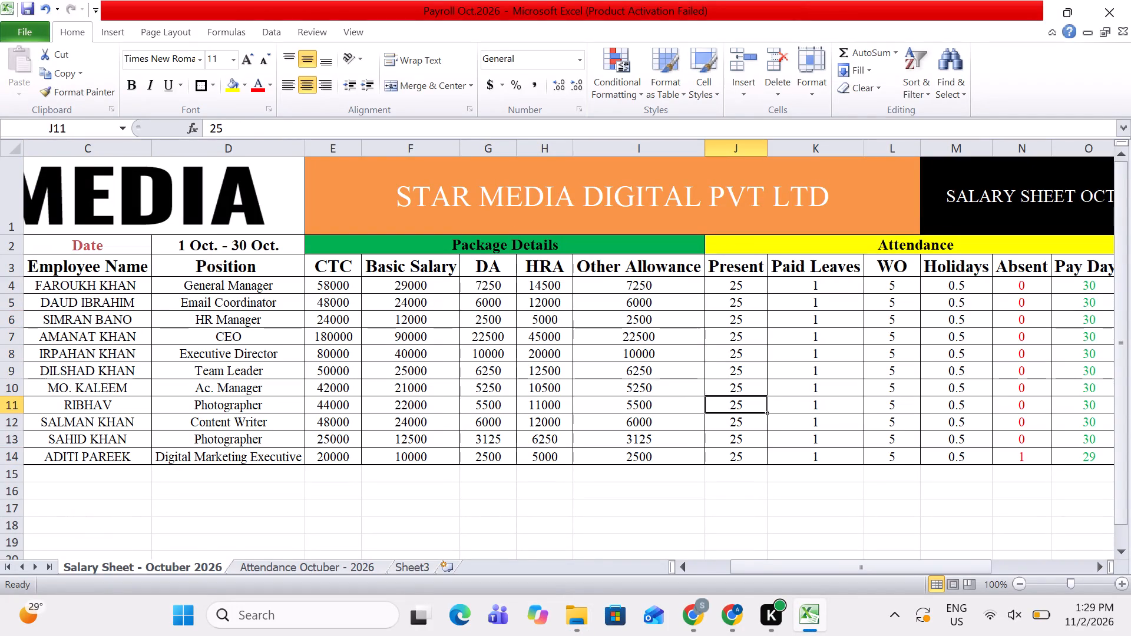
key("Up")
key("Up")
key("Up")
key("Up")
key("Up")
key("Right")
key("Left")
key("Left")
key("Left")
key("Left")
key("Left")
key("Left")
key("Left")
key("Left")
key("Left")
key("Left")
key("Left")
key("Left")
key("Left")
key("Left")
key("Left")
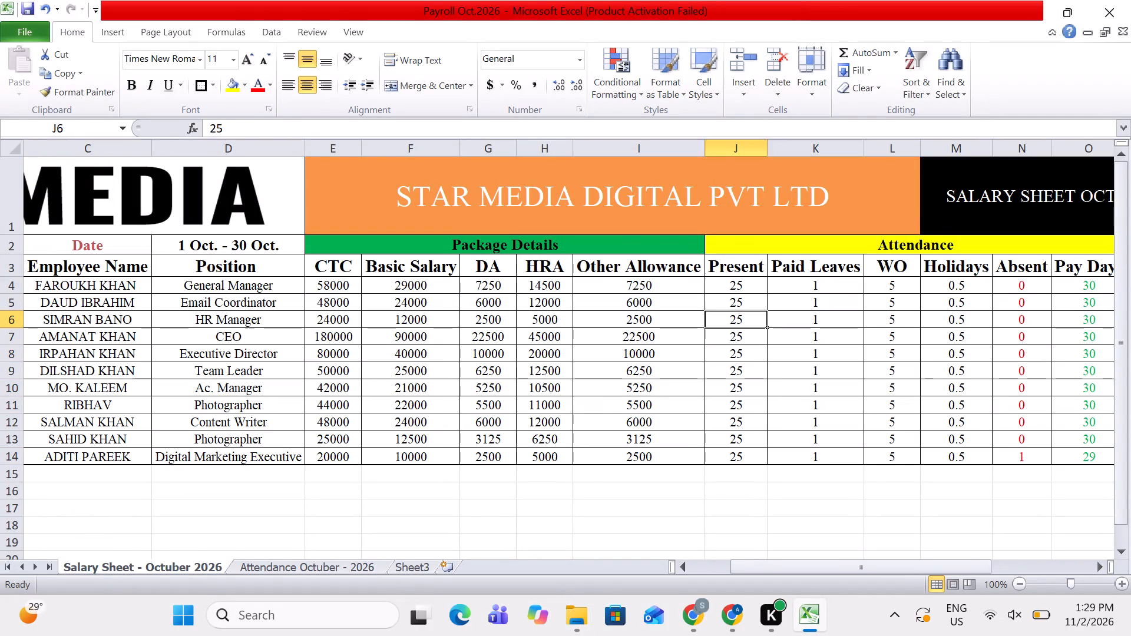
Set the HR Manager's Paid Leaves to 0.5 in the salary sheet.
key("Right")
key("Right")
key("Right")
key("Right")
key("Right")
key("Right")
key("Right")
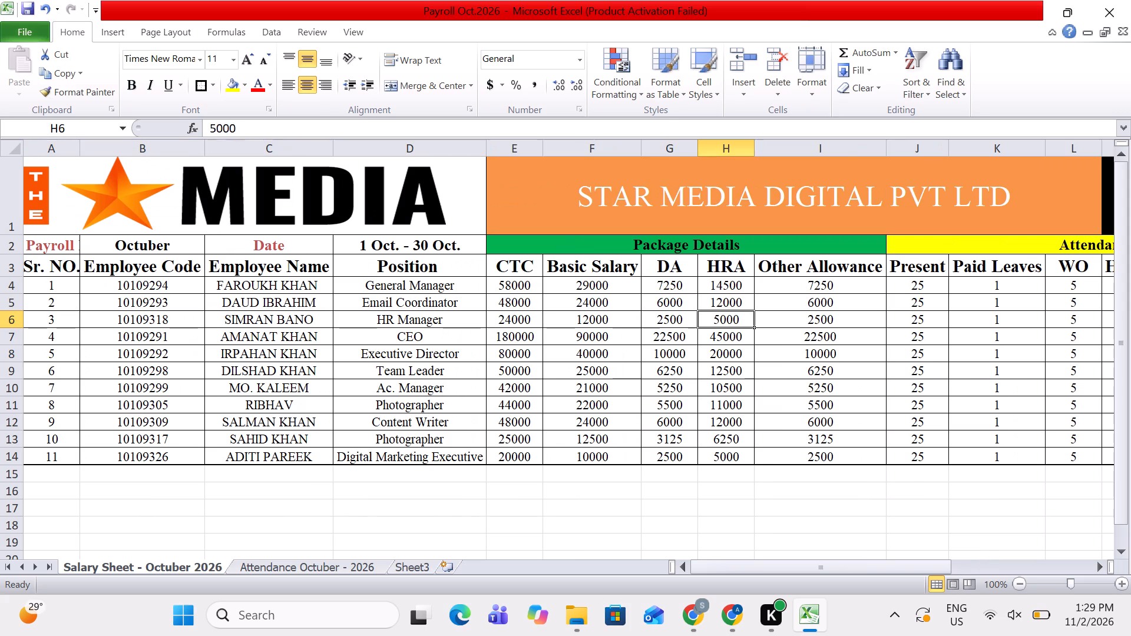
key("Right")
key("Right")
key("Right")
key("Right")
key("Right")
key("Left")
key("Left")
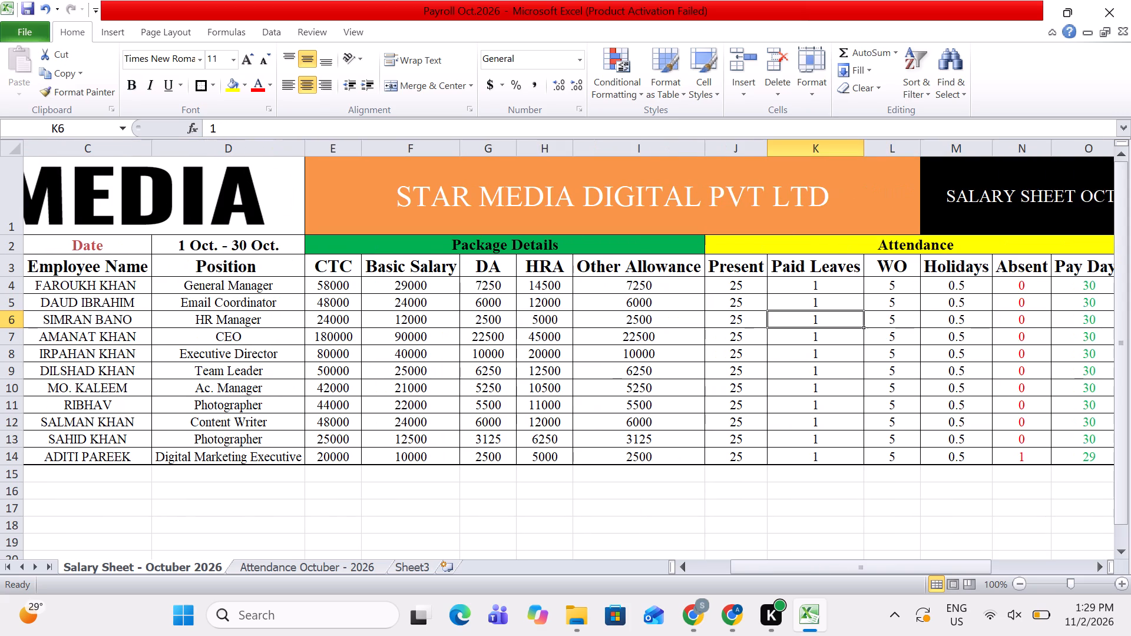
type("0.6")
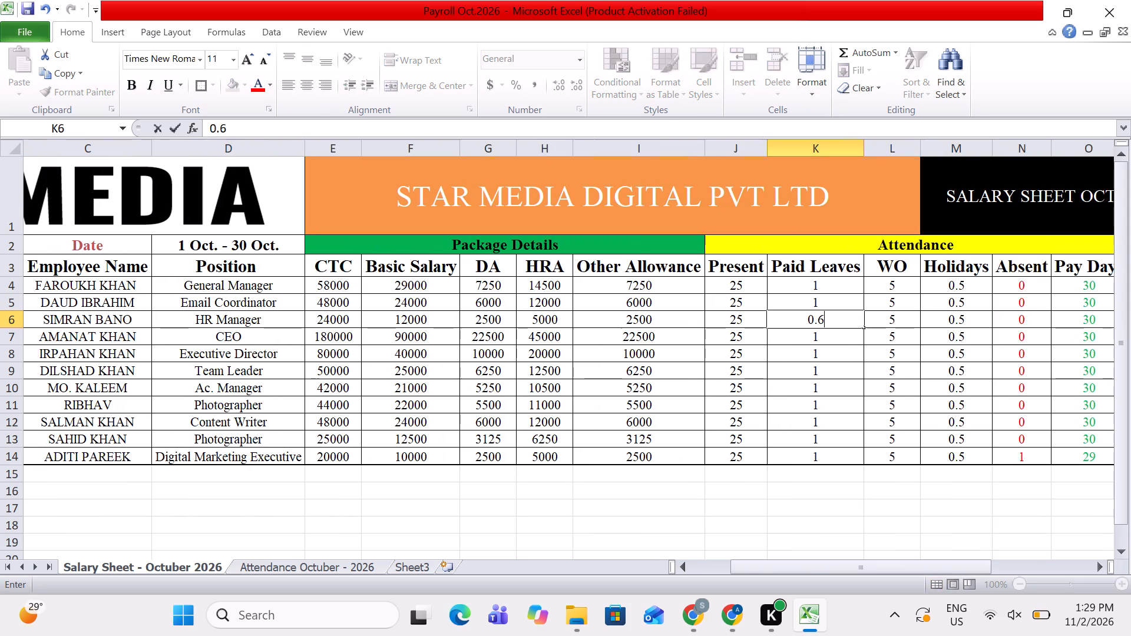
key("BackSpace")
key("5")
key("Tab")
Examine the Paid Leaves values of all employees, from the General Manager's row to the last row and back.
key("Left")
key("Up")
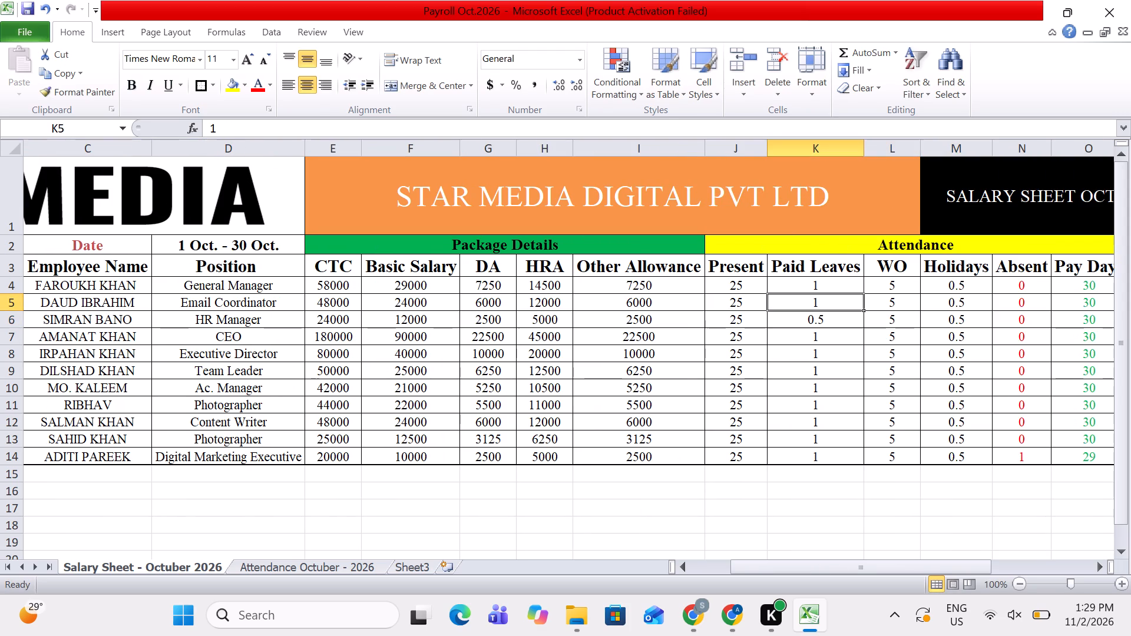
key("Up")
key("Down")
key("Down")
key("Down")
key("Down")
key("Down")
key("Up")
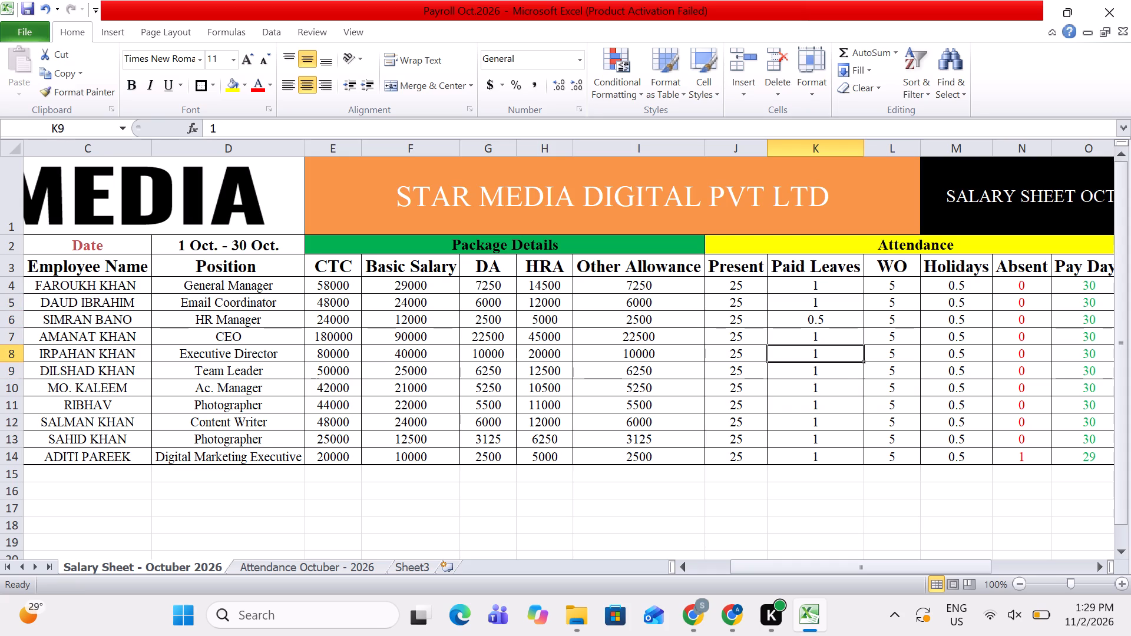
key("Up")
key("Up")
key("Up")
key("Up")
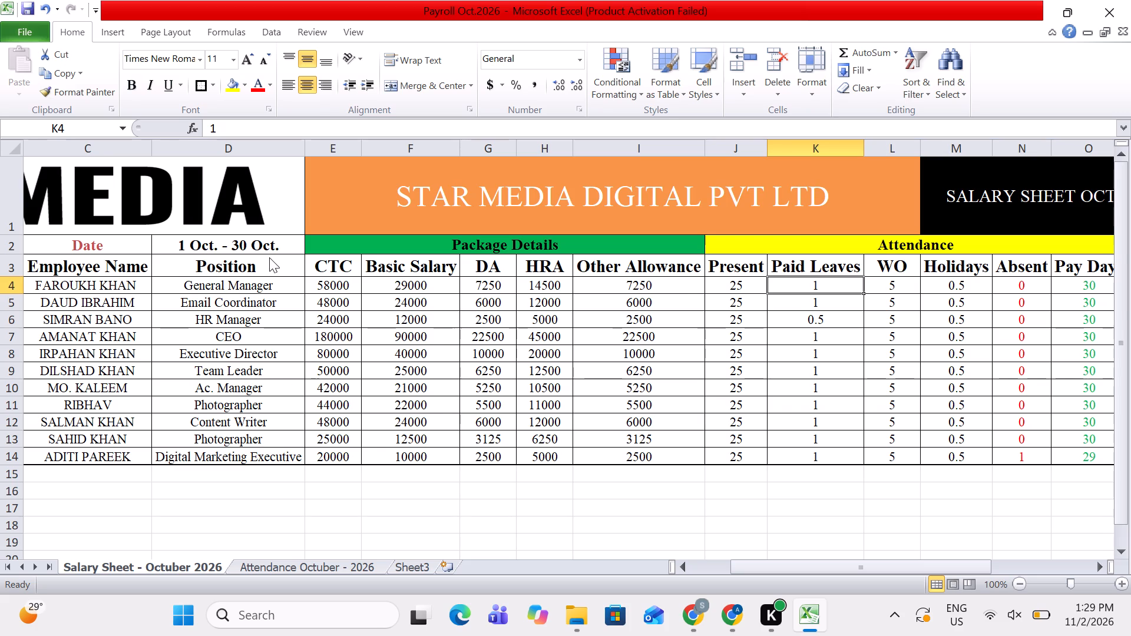
key("Down")
key("Down")
key("Down")
key("Down")
key("Down")
key("Down")
key("Down")
key("Down")
key("Down")
key("Down")
key("Up")
key("Up")
key("Up")
key("Up")
key("Up")
key("Up")
key("Up")
key("Up")
key("Up")
key("Up")
key("Up")
key("Up")
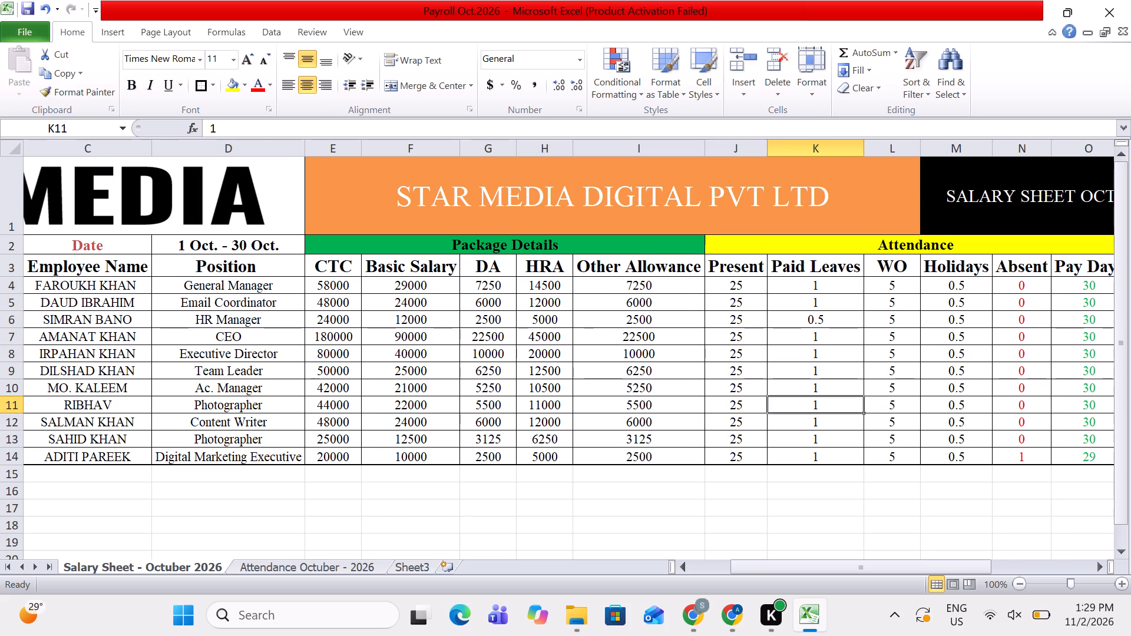
Check the attendance columns from Paid Leaves through Pay Days and on to the ESI and LOP deductions.
key("Down")
key("Left")
key("Right")
key("Right")
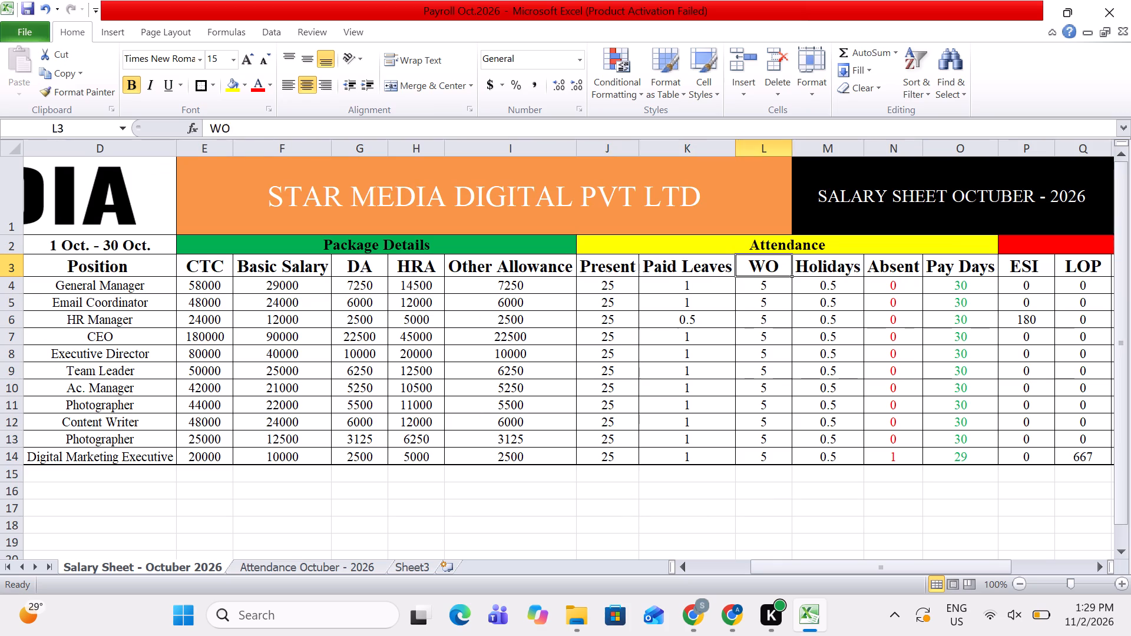
key("Right")
key("Down")
key("Left")
key("Right")
key("Right")
key("Right")
key("Right")
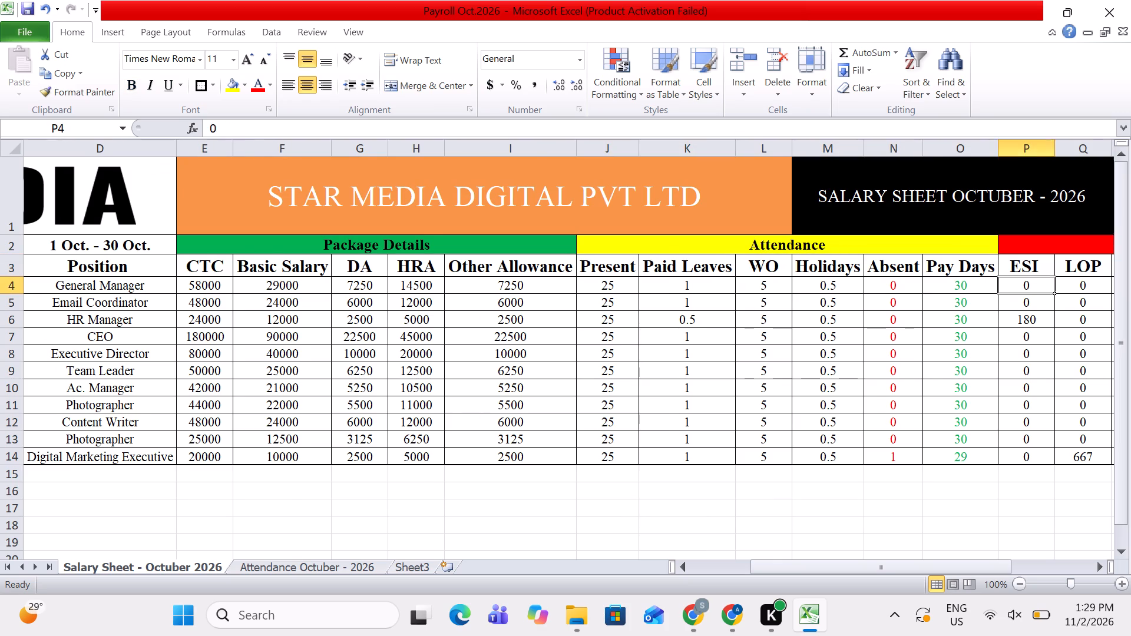
key("Right")
key("Right")
key("Left")
key("Left")
key("Left")
Set Absent to 0 for the Digital Marketing Executive in the last employee row.
key("Down")
key("Down")
key("Down")
key("Down")
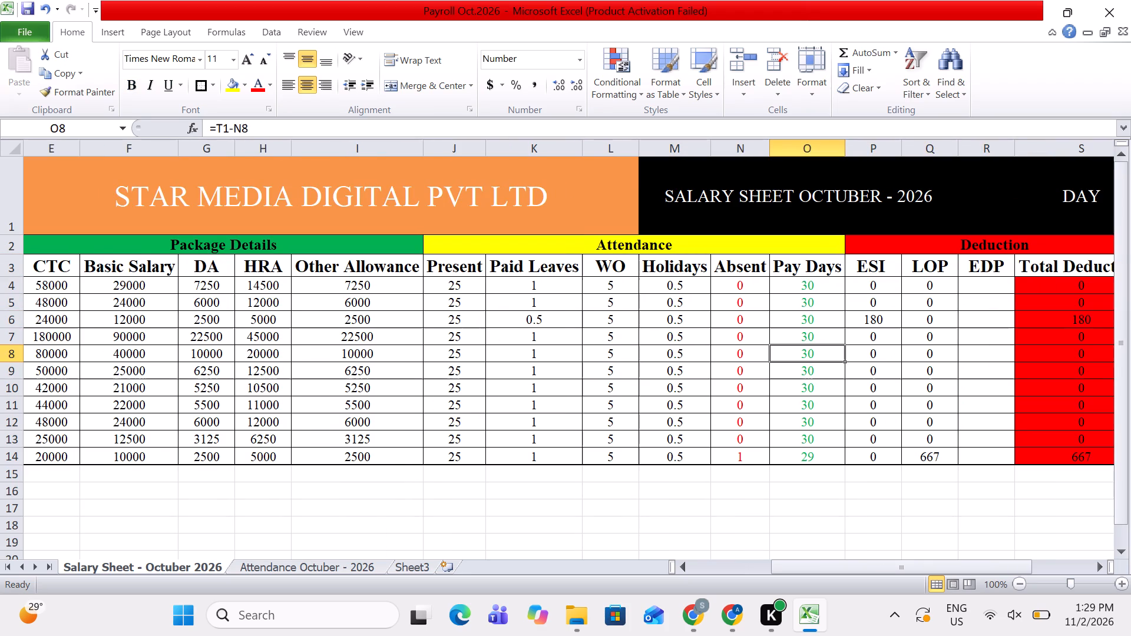
key("Down")
key("Down")
key("Down")
key("Down")
key("Down")
key("Down")
key("Down")
key("Left")
key("Up")
key("Right")
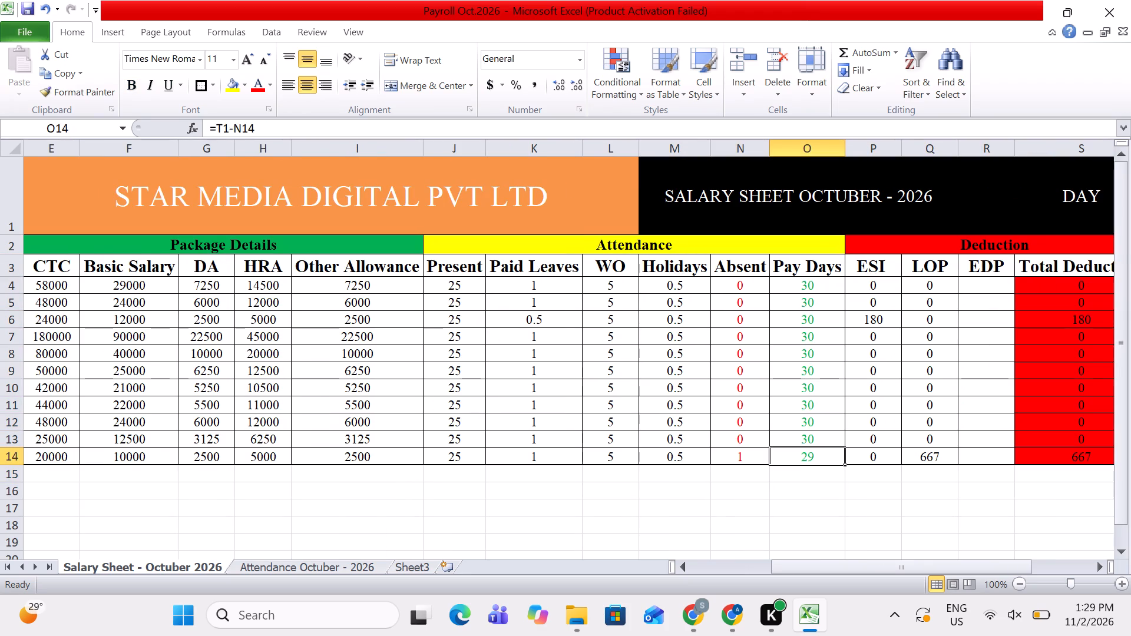
key("Left")
key("0")
key("Right")
Review the Absent values up the column from the last employee row.
key("Left")
key("Up")
key("Up")
key("Up")
key("Up")
key("Up")
key("Up")
key("Up")
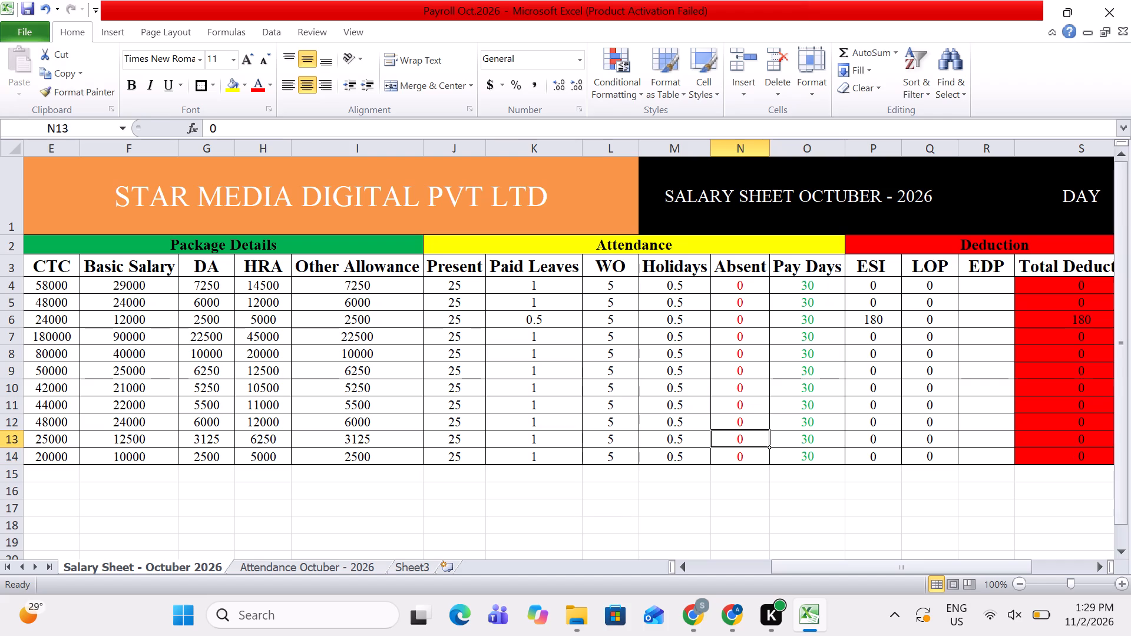
key("Up")
key("Up")
key("Up")
key("Down")
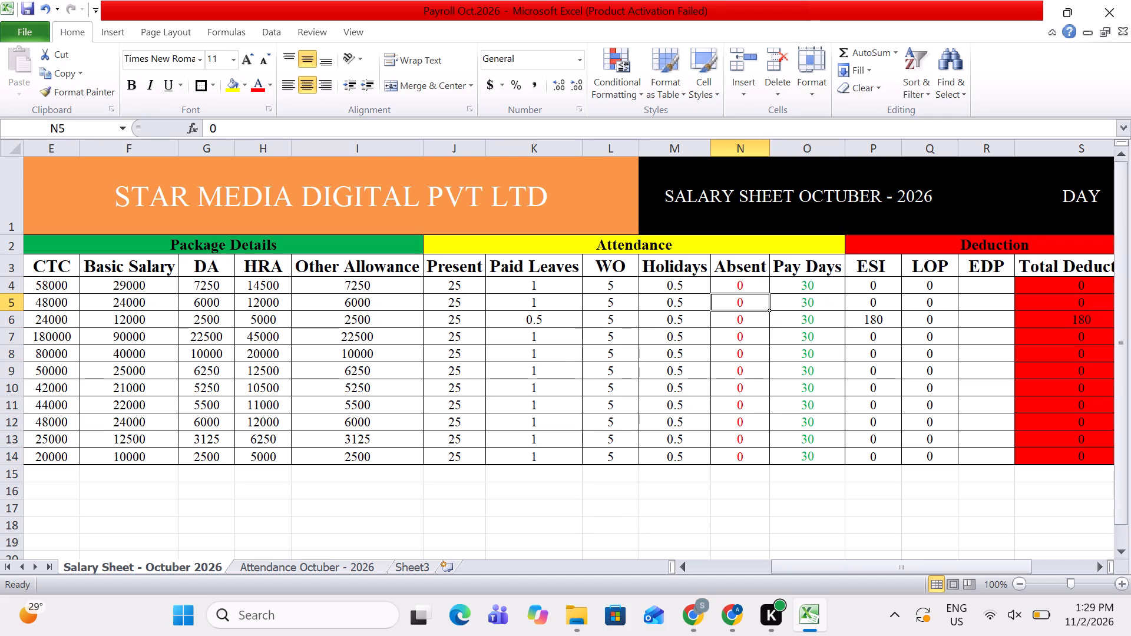
Check the LOP column down to the last employee row, and that row's total deduction and net salary payable.
key("Right")
key("Right")
key("Right")
key("Down")
key("Down")
key("Down")
key("Down")
key("Down")
key("Down")
key("Down")
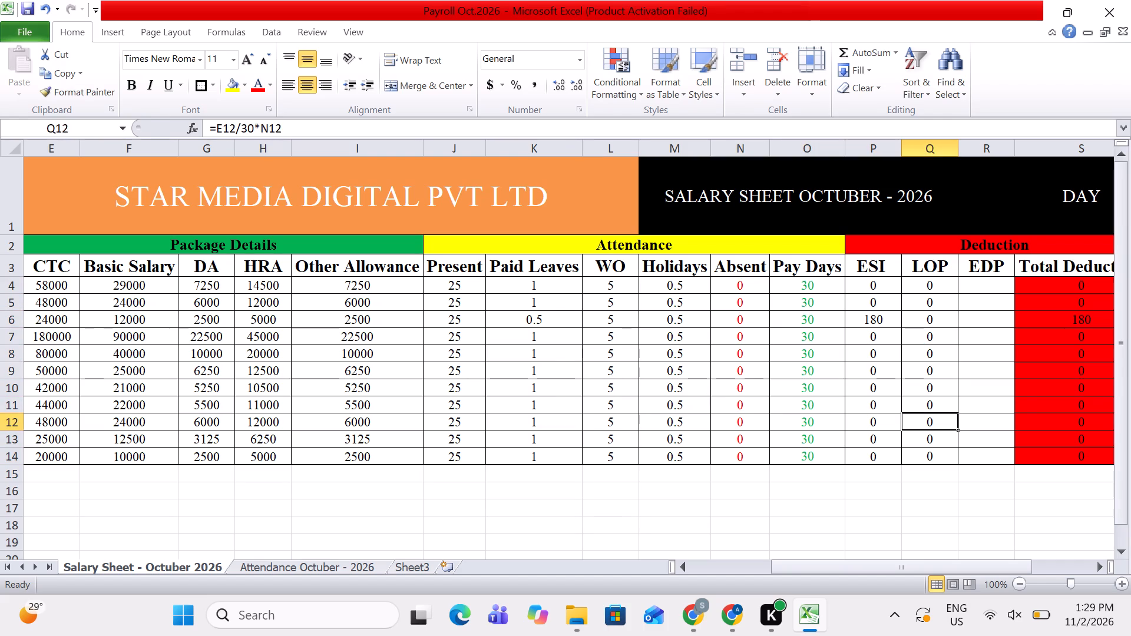
key("Down")
key("Down")
key("Right")
key("Right")
key("Right")
key("Right")
key("Right")
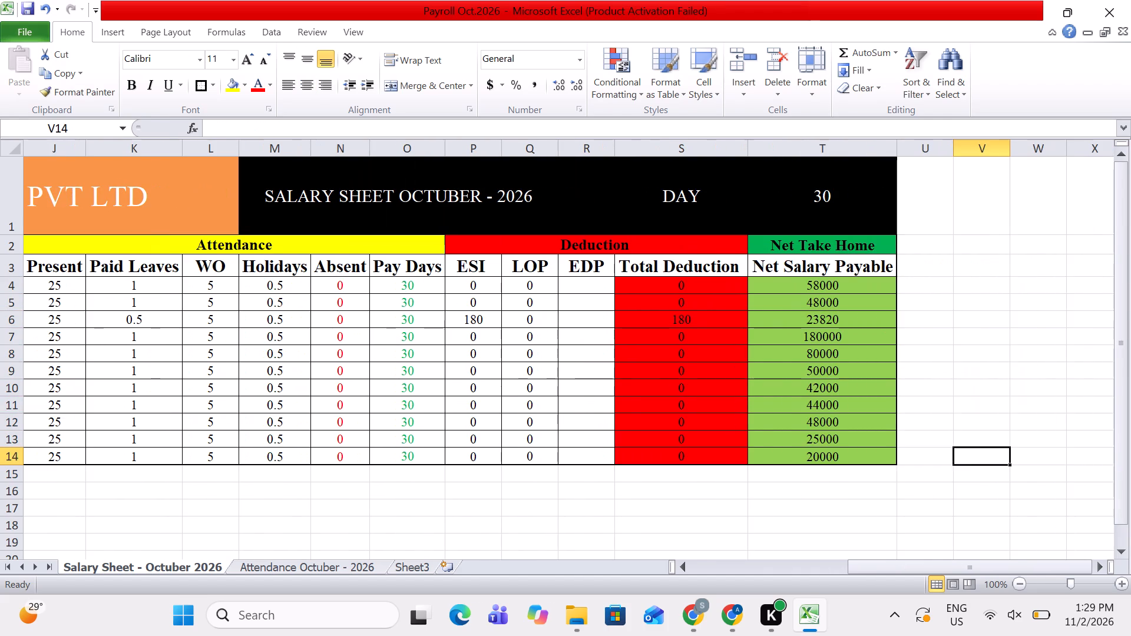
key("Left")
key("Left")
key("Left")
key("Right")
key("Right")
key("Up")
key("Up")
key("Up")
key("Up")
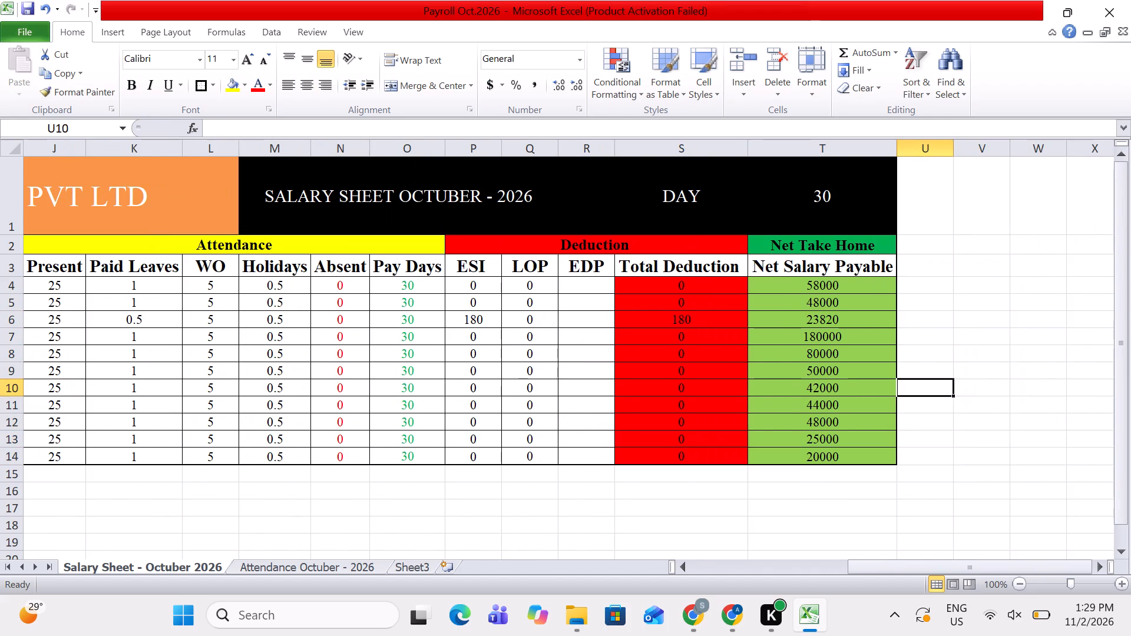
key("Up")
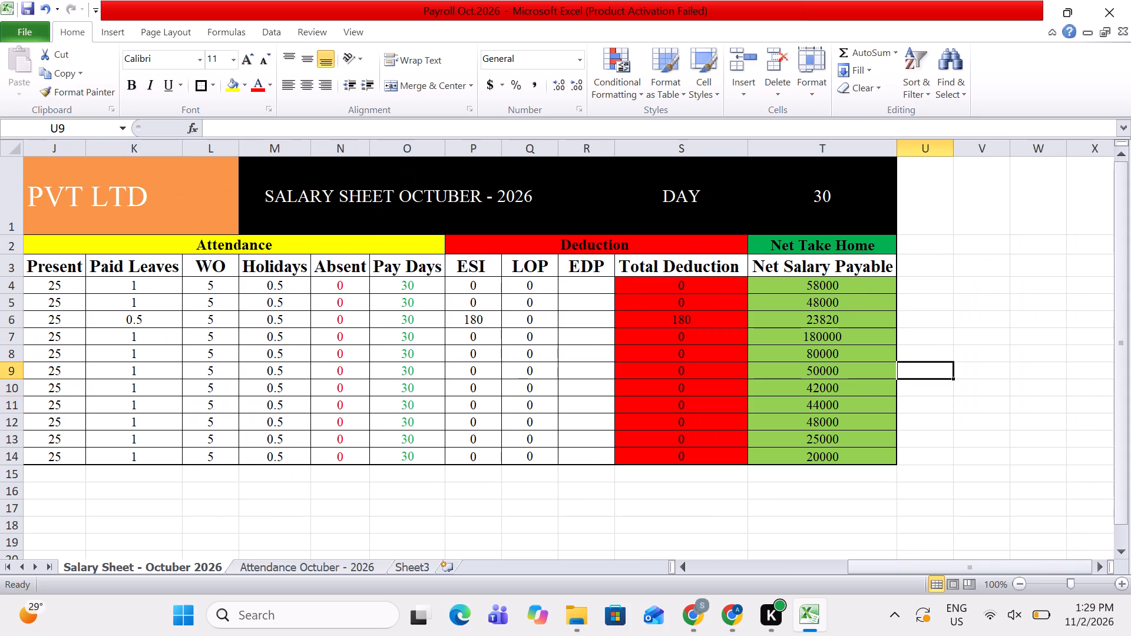
Review the Team Leader's row back to the employee details and save the payroll workbook.
key("Left")
key("Left")
key("Left")
key("Left")
key("Left")
key("Left")
key("Left")
key("Left")
key("Left")
key("Left")
key("Left")
key("Left")
key("Left")
key("Left")
key("Left")
key("Left")
key("Left")
key("Left")
key("Left")
key("Left")
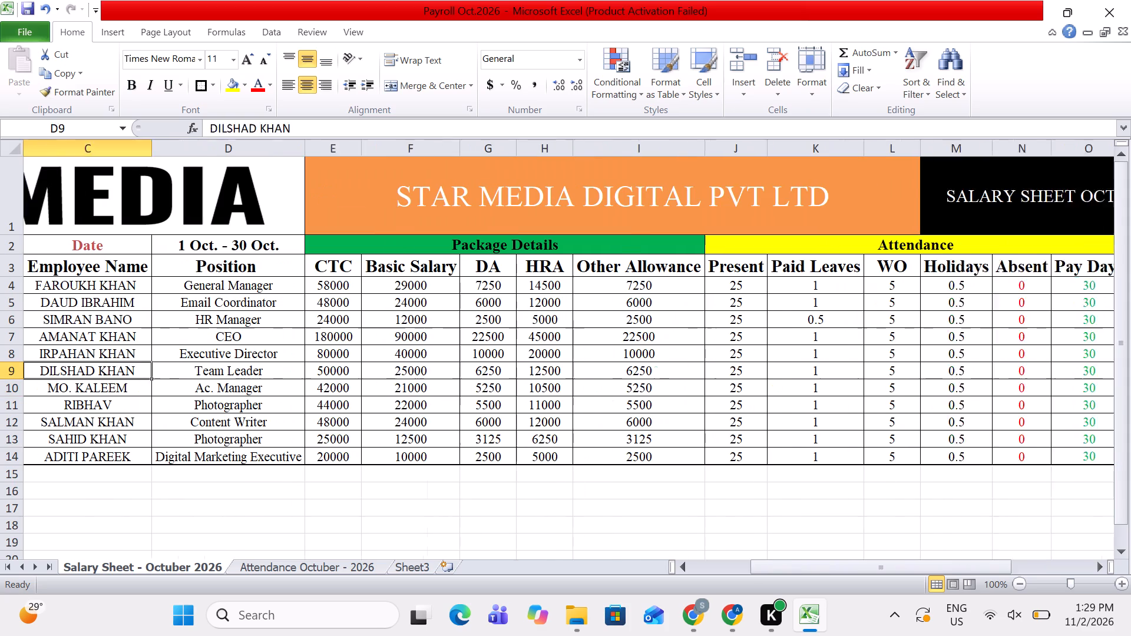
key("ctrl+s")
key("ctrl+s")
Go to the last employee's serial number on the salary sheet and save the workbook again.
key("Down")
key("Down")
key("Down")
key("Down")
key("Down")
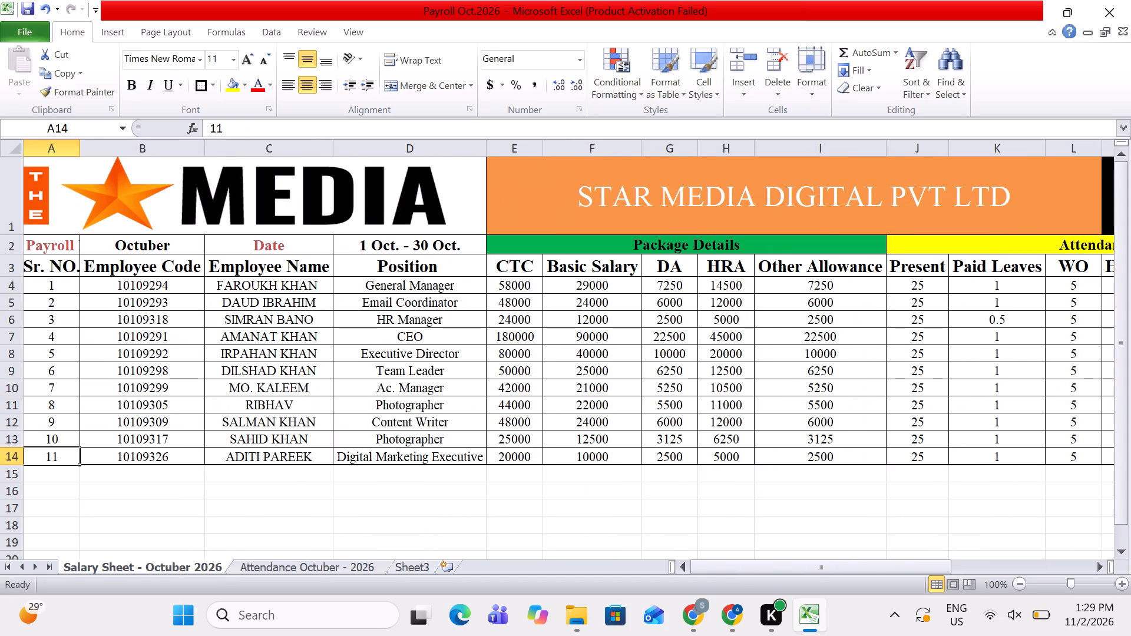
key("ctrl+s")
key("ctrl+s")
Review the serial numbers up to the first employee row and save the workbook once more.
key("Up")
key("Up")
key("Up")
key("Up")
key("Up")
key("Up")
key("Up")
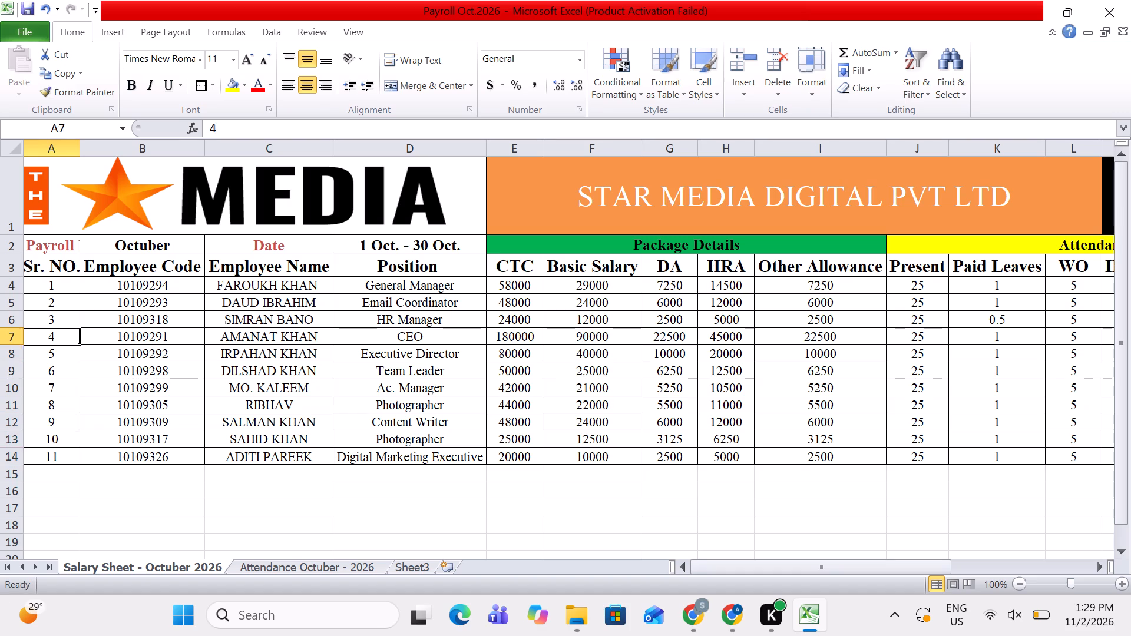
key("Up")
key("Up")
key("Up")
key("Up")
key("Up")
key("Up")
key("Up")
key("Up")
key("Down")
key("Down")
key("Down")
key("ctrl+s")
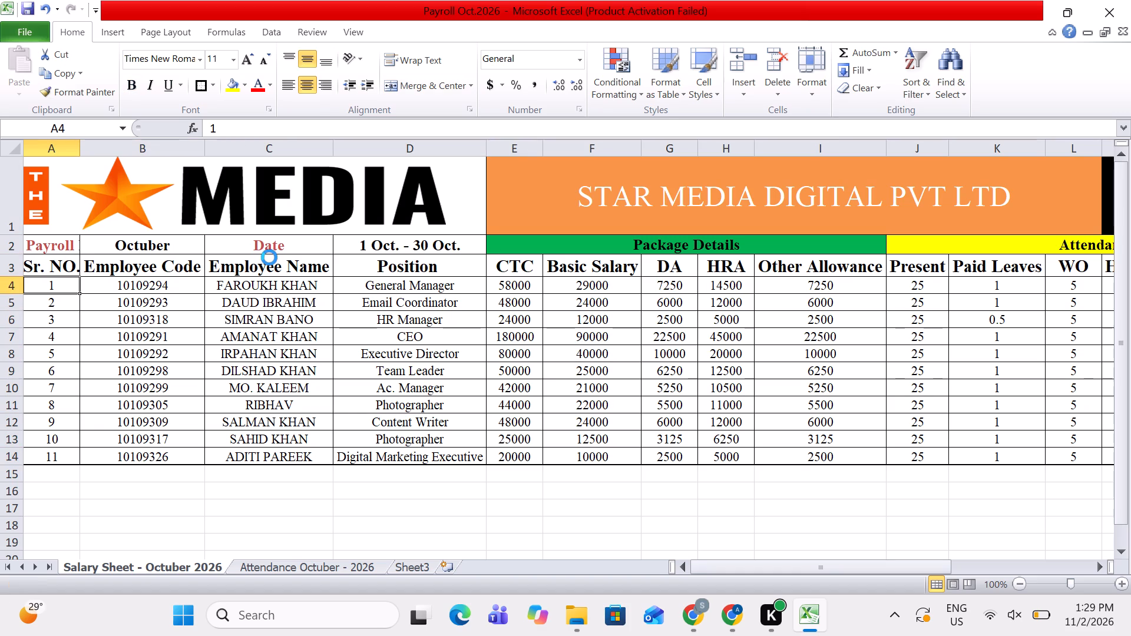
key("ctrl+s")
Check the General Manager's salary row across the package details and attendance columns and back to its serial number.
key("Right")
key("Right")
key("Right")
key("Right")
key("Right")
key("Right")
key("Right")
key("Right")
key("Right")
key("Right")
key("Right")
key("Right")
key("Right")
key("Right")
key("Right")
key("Right")
key("Right")
key("Right")
key("Right")
key("Right")
key("Right")
key("Right")
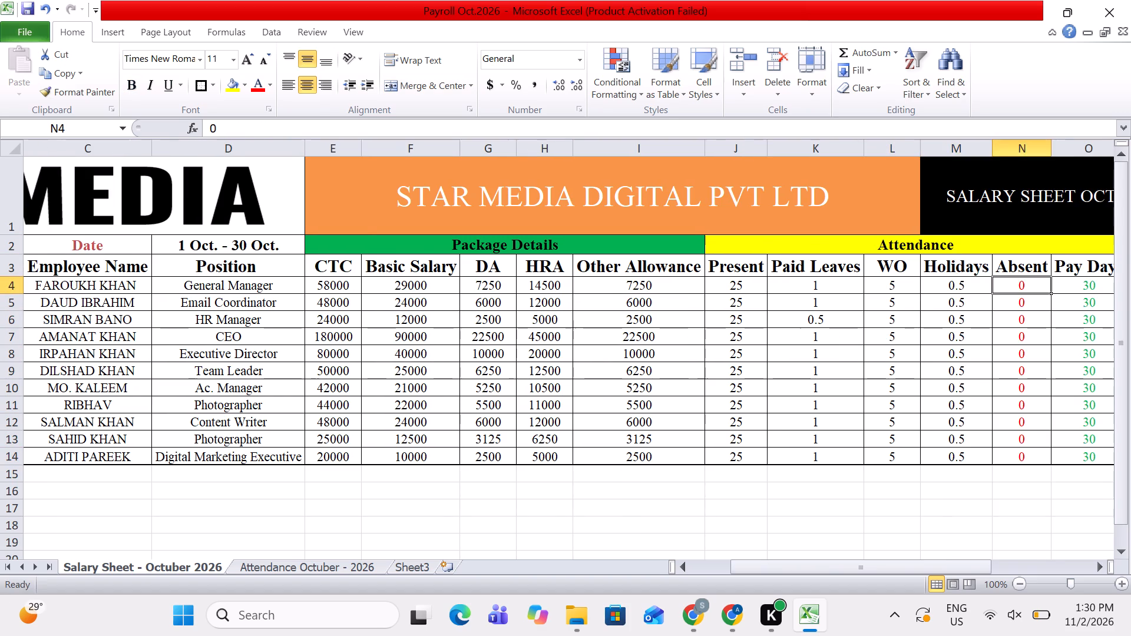
key("Left")
key("Left")
key("Left")
key("Left")
key("Left")
key("Left")
key("Left")
key("Left")
key("Left")
key("Left")
key("Left")
key("Left")
key("Left")
key("Left")
key("Left")
key("Left")
key("Left")
key("Left")
key("Left")
key("Left")
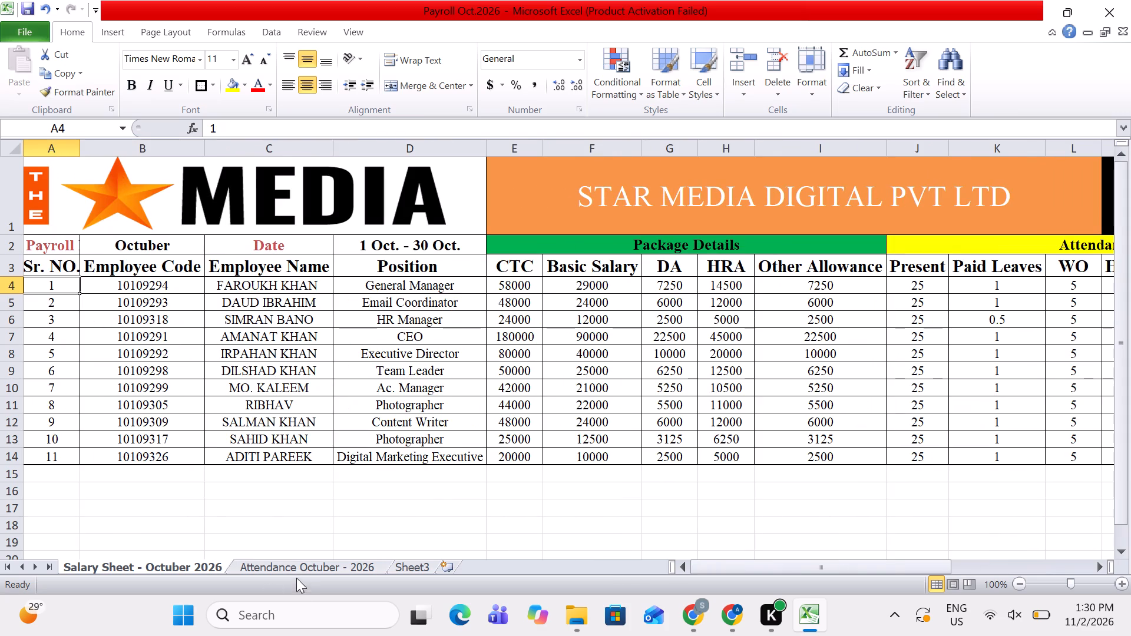
Open the Attendance Octuber - 2026 sheet and review it back to the employee name and designation columns.
left_click(297, 570)
left_click(206, 313)
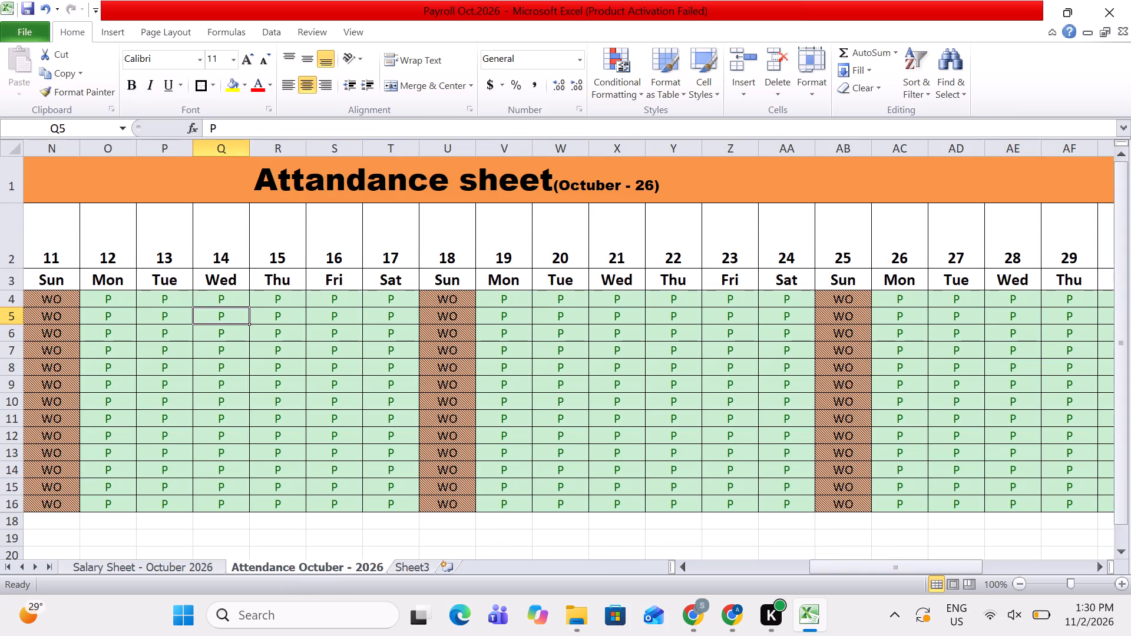
key("Left")
key("Left")
key("Left")
key("Left")
key("Left")
key("Left")
key("Left")
key("Left")
key("Left")
key("Left")
key("Left")
key("Left")
key("Left")
key("Left")
key("Left")
key("Left")
key("Left")
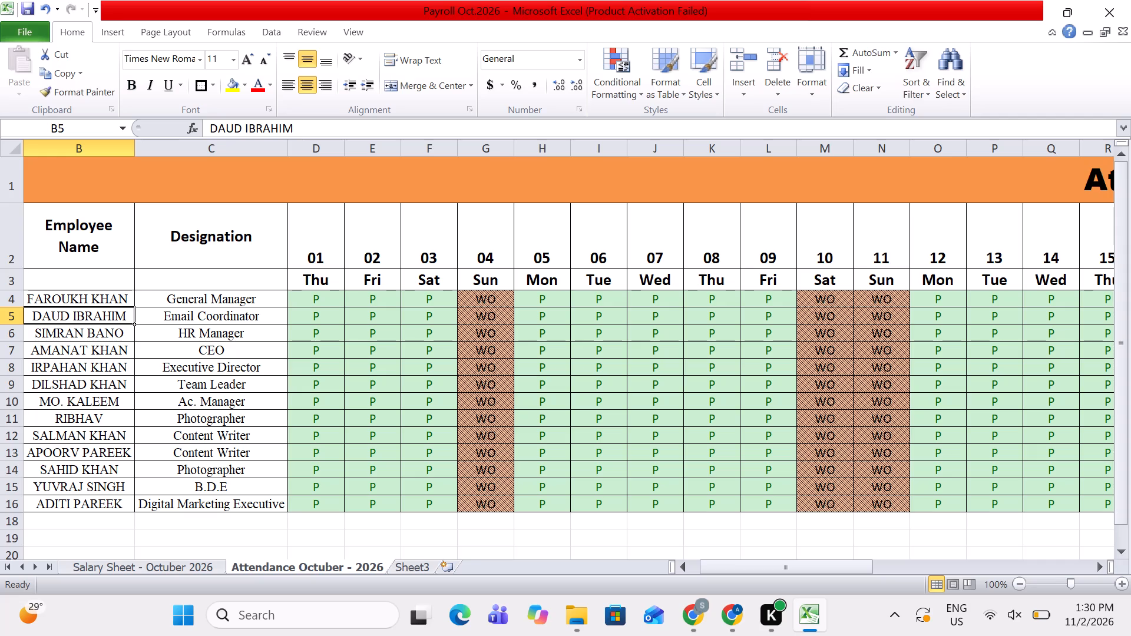
Mark the General Manager's attendance for Monday the 19th as PL.
key("Up")
key("Right")
key("Right")
key("Right")
key("Right")
key("Right")
key("Right")
key("Right")
key("Right")
key("Right")
key("Right")
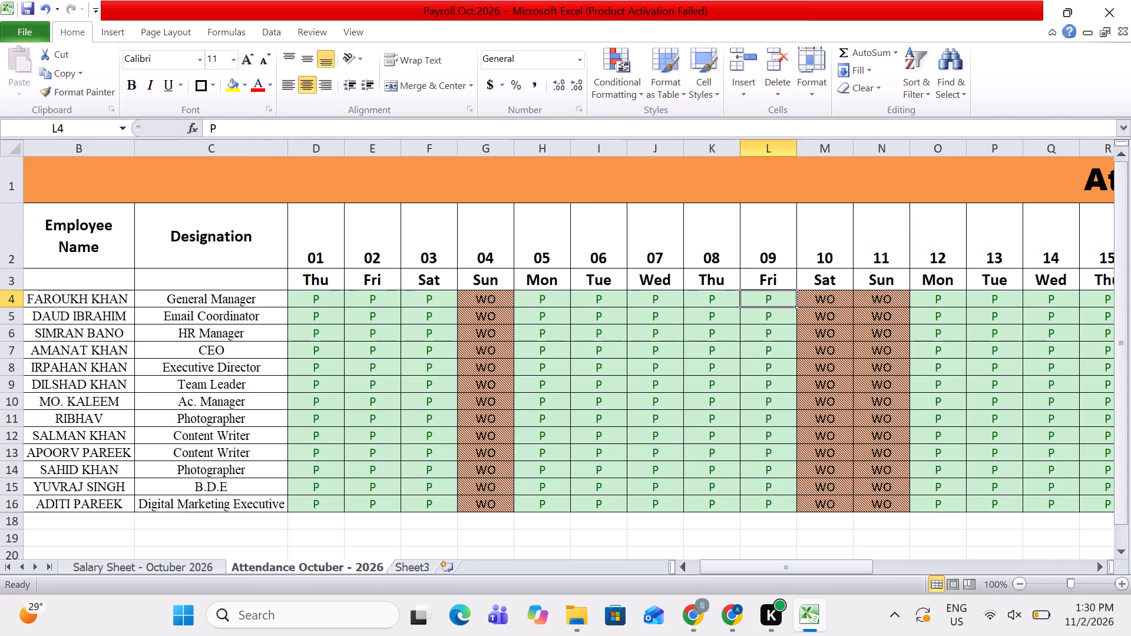
key("Right")
key("Right")
key("Right")
key("Right")
key("Right")
key("Right")
key("Right")
key("Right")
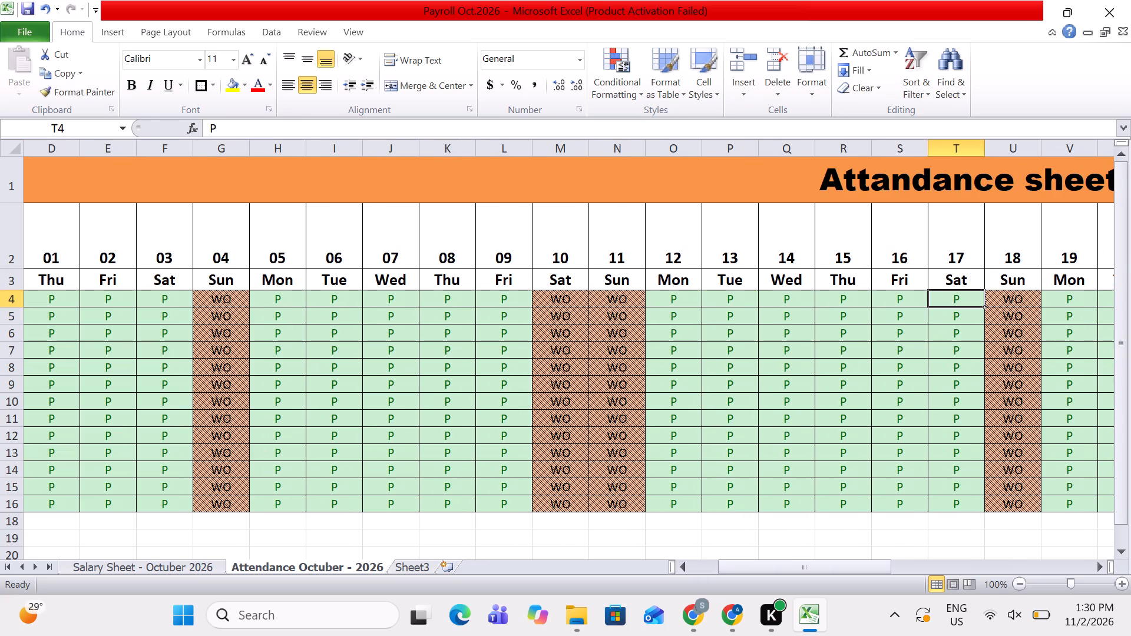
key("Right")
key("Right")
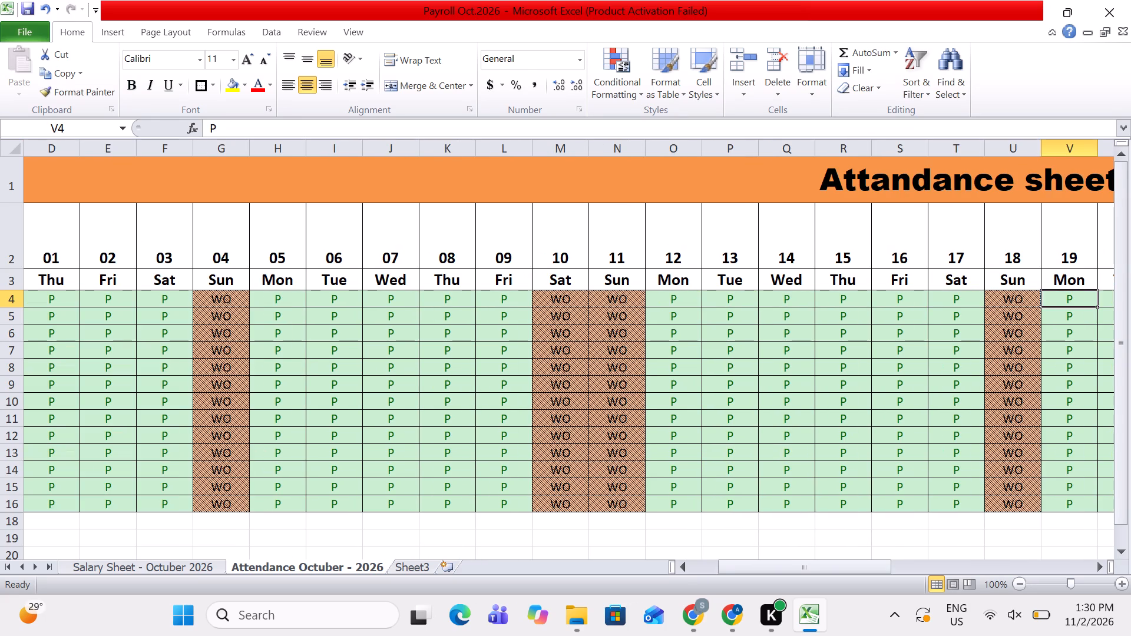
key("shift+a")
key("BackSpace")
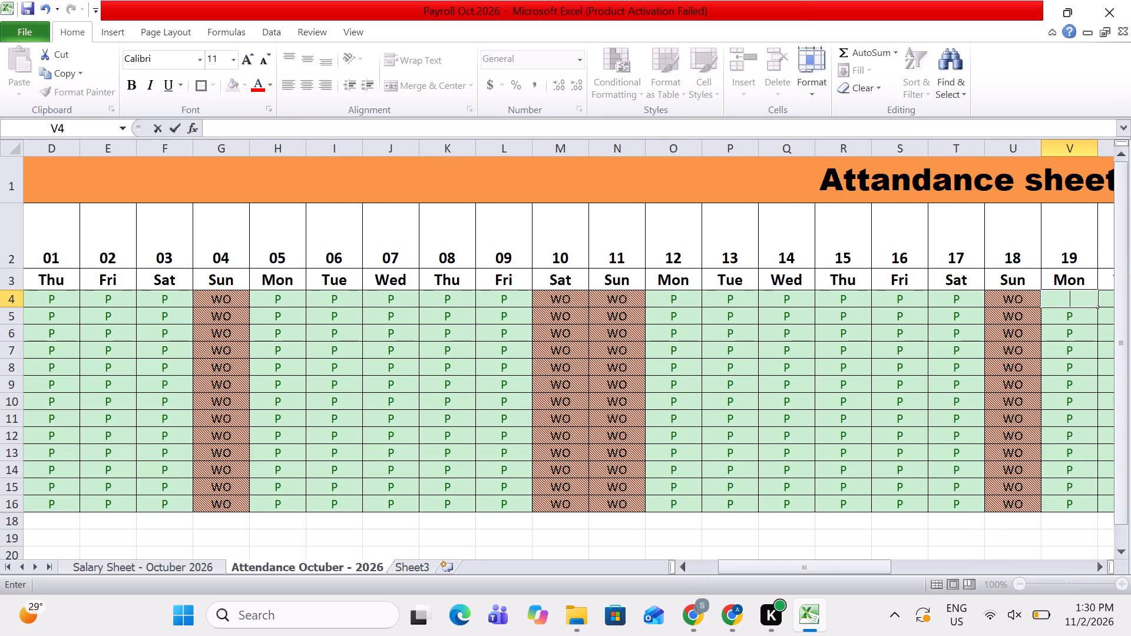
type("PL")
key("Tab")
Mark the Digital Marketing Executive's attendance in row 16 for Wednesday the 14th as HD.
key("Left")
key("Left")
key("Left")
key("Left")
key("Left")
key("Left")
key("Left")
key("Left")
key("Left")
key("Left")
key("Left")
key("Left")
key("Left")
key("Left")
key("Left")
key("Left")
key("Left")
key("Left")
key("Left")
key("Left")
key("Left")
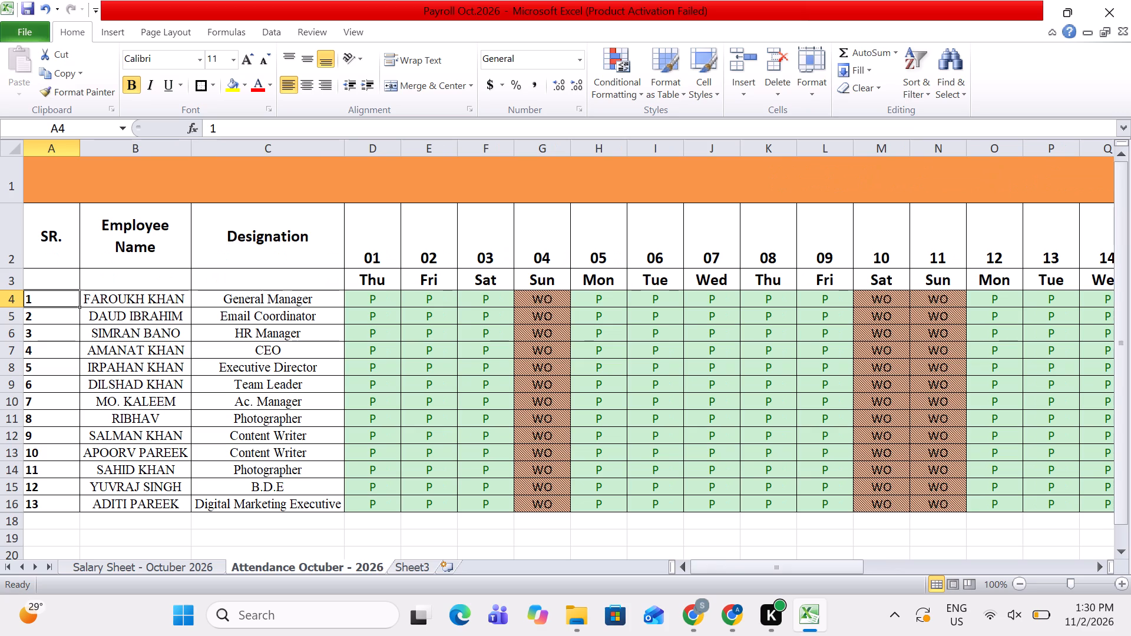
key("Down")
key("Down")
key("Down")
key("Down")
key("Down")
key("Down")
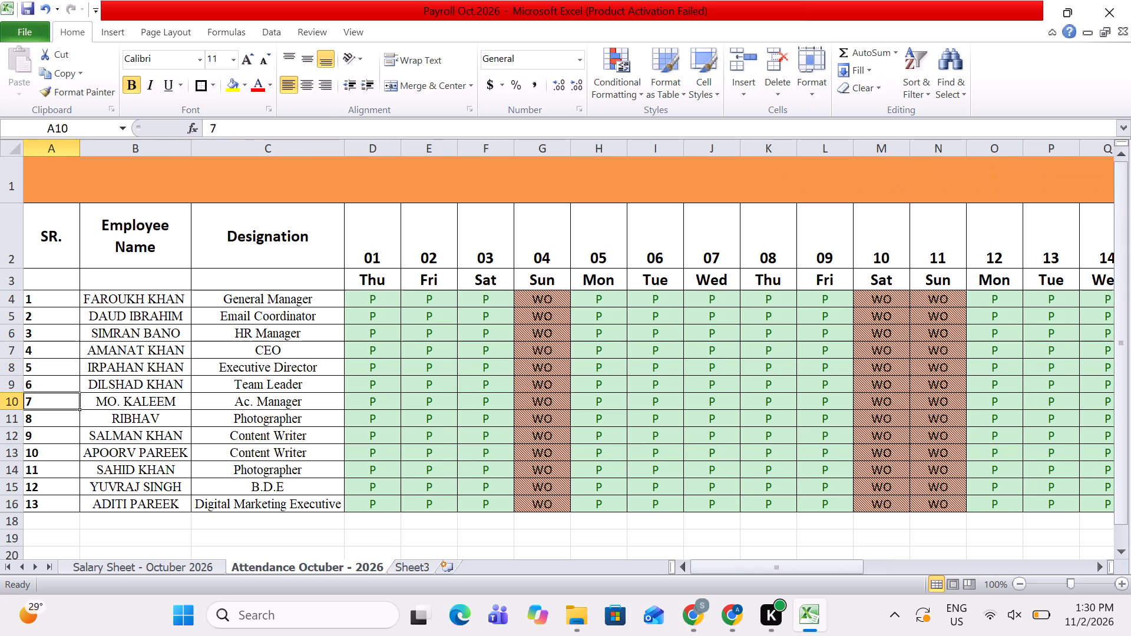
key("Down")
key("Down")
key("Down")
key("Down")
key("Down")
key("Down")
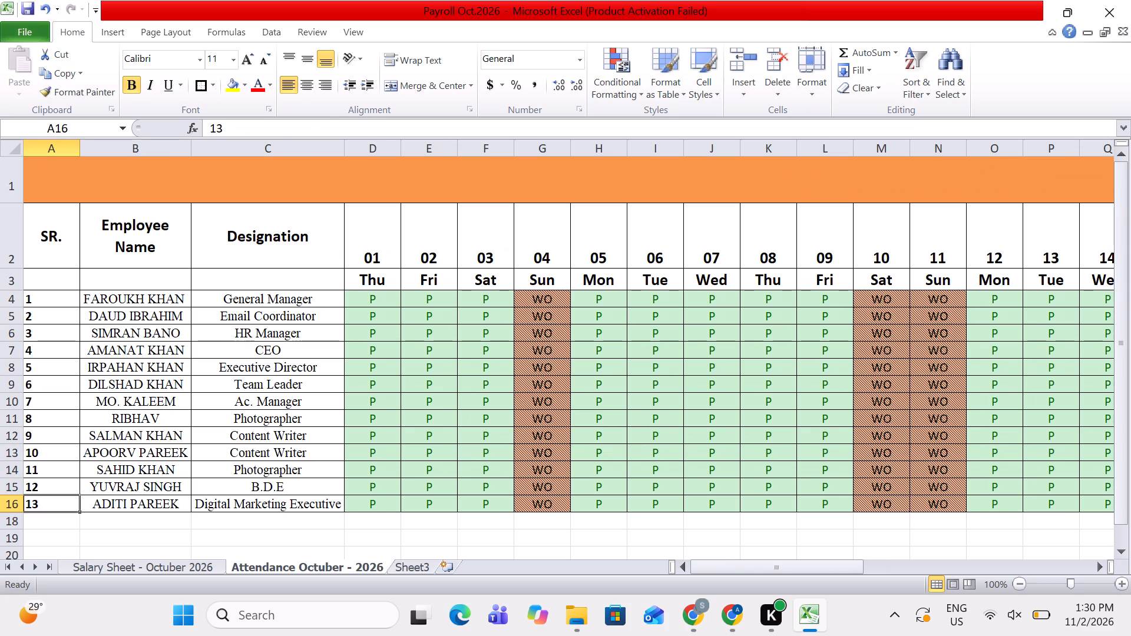
key("Right")
key("Right")
key("Right")
key("Right")
key("Right")
key("Right")
key("Right")
key("Right")
key("Right")
key("Right")
key("Right")
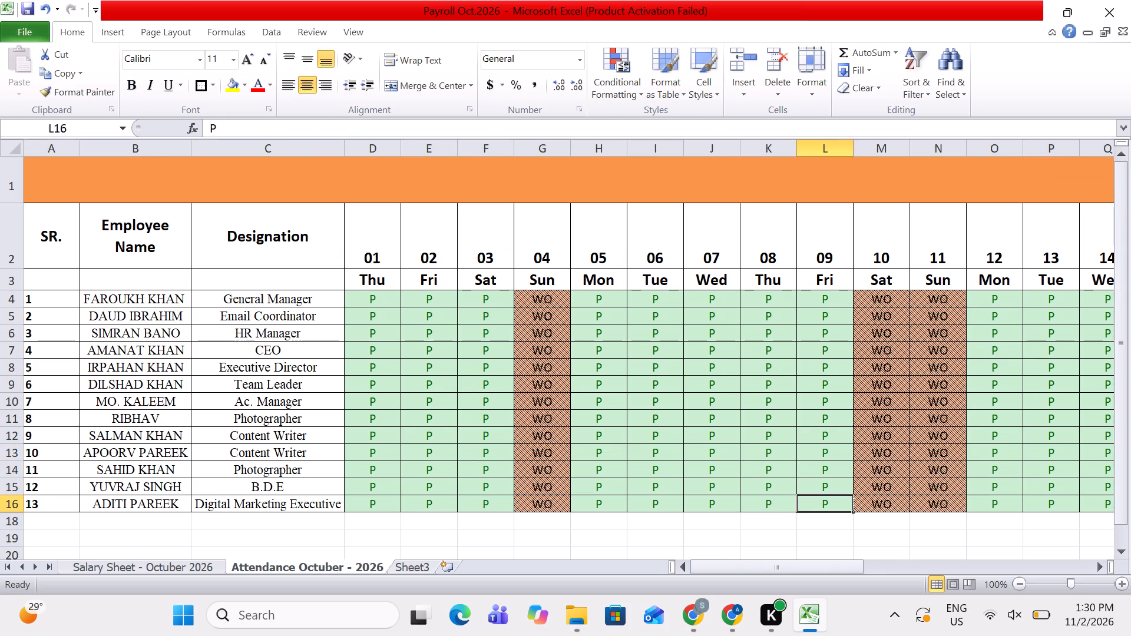
key("Right")
key("Right")
key("Right")
key("Right")
key("Right")
key("Right")
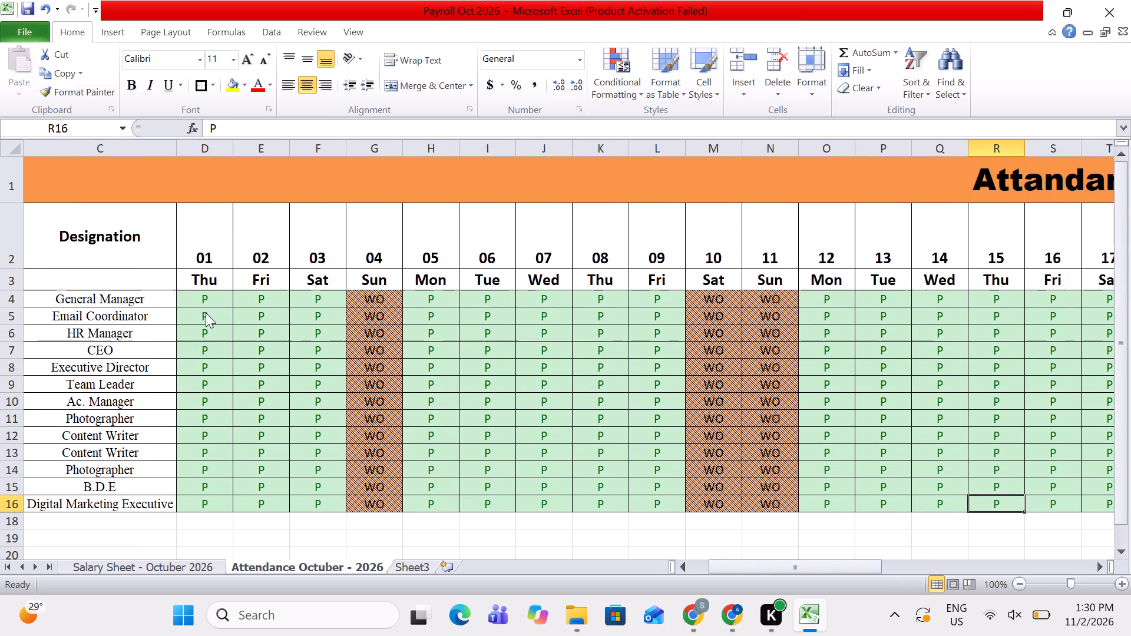
key("Left")
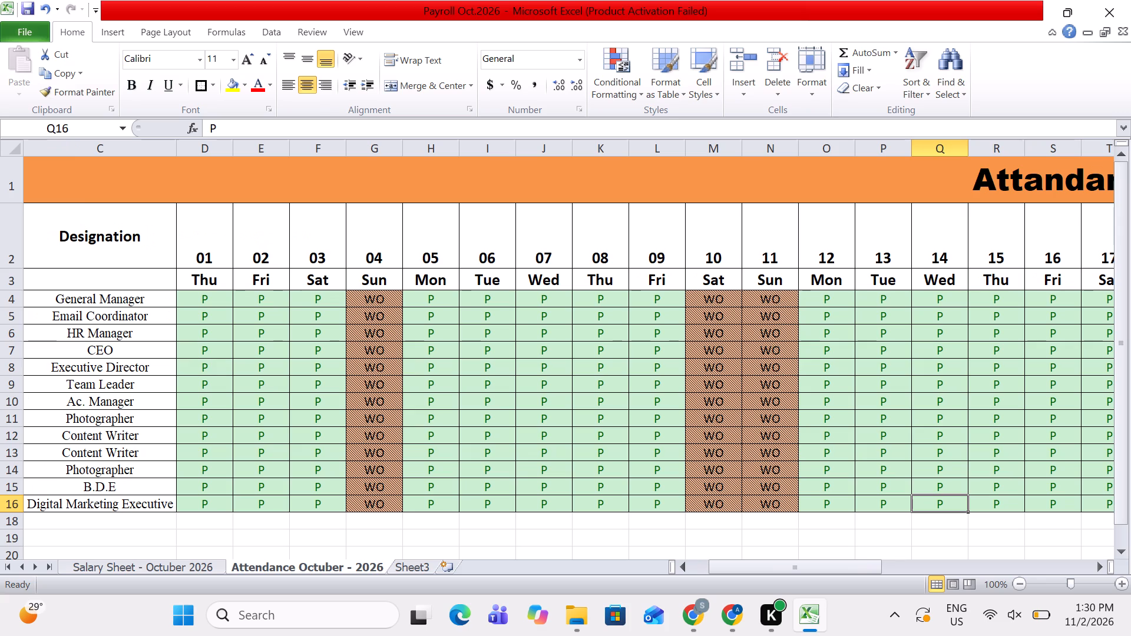
key("shift+d")
key("shift+BackSpace")
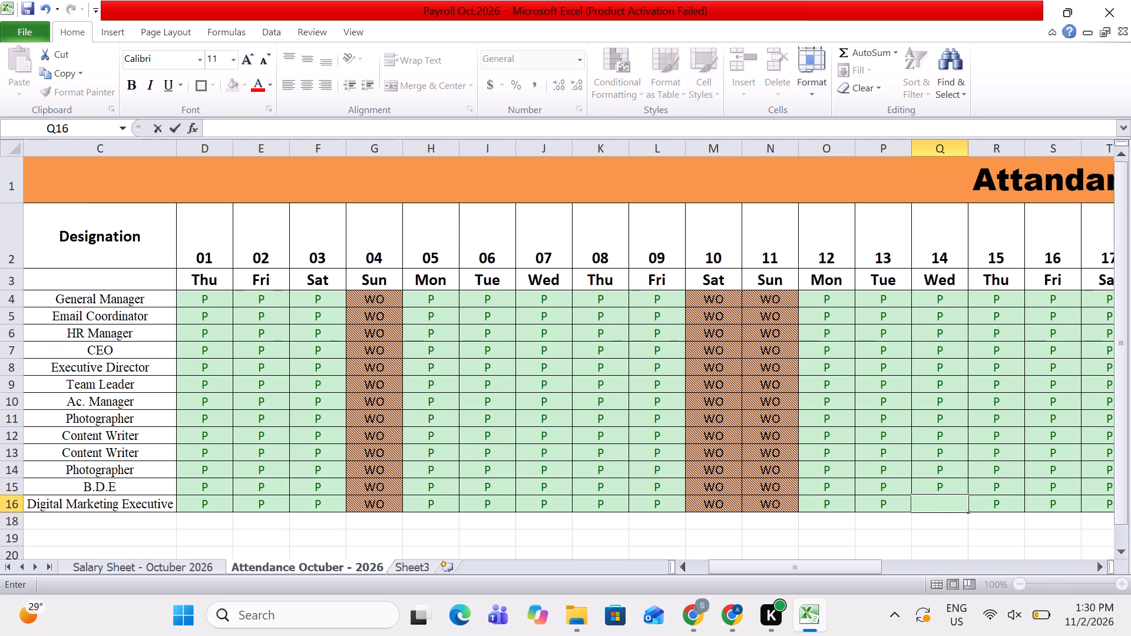
type("HD")
key("Tab")
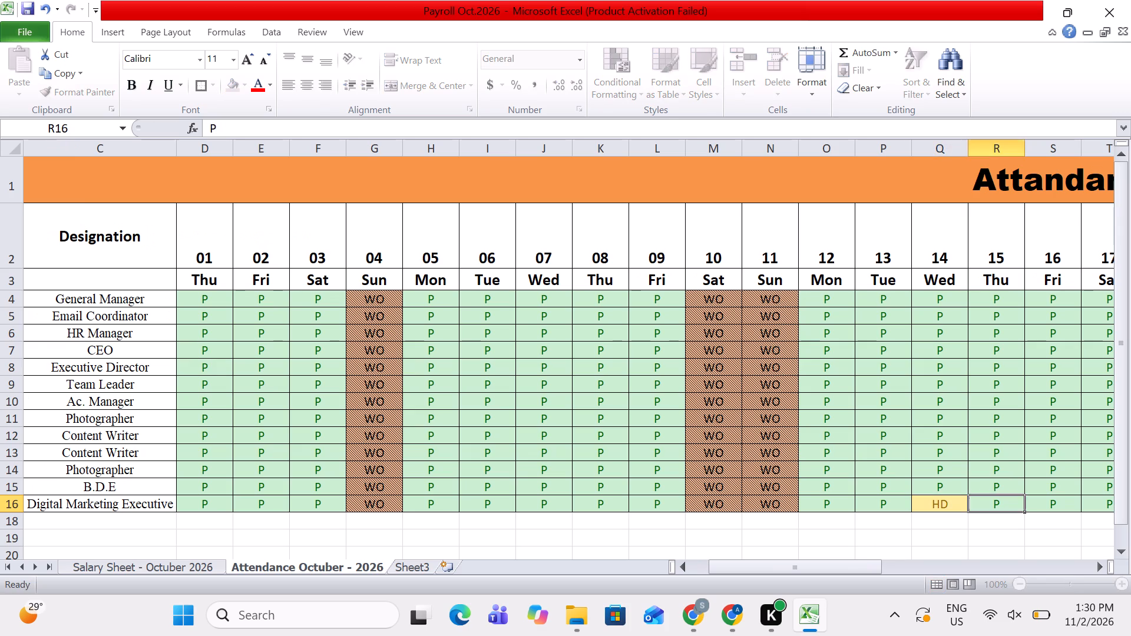
Mark the Digital Marketing Executive's attendance for Monday the 19th as HD.
key("Right")
key("Right")
key("Right")
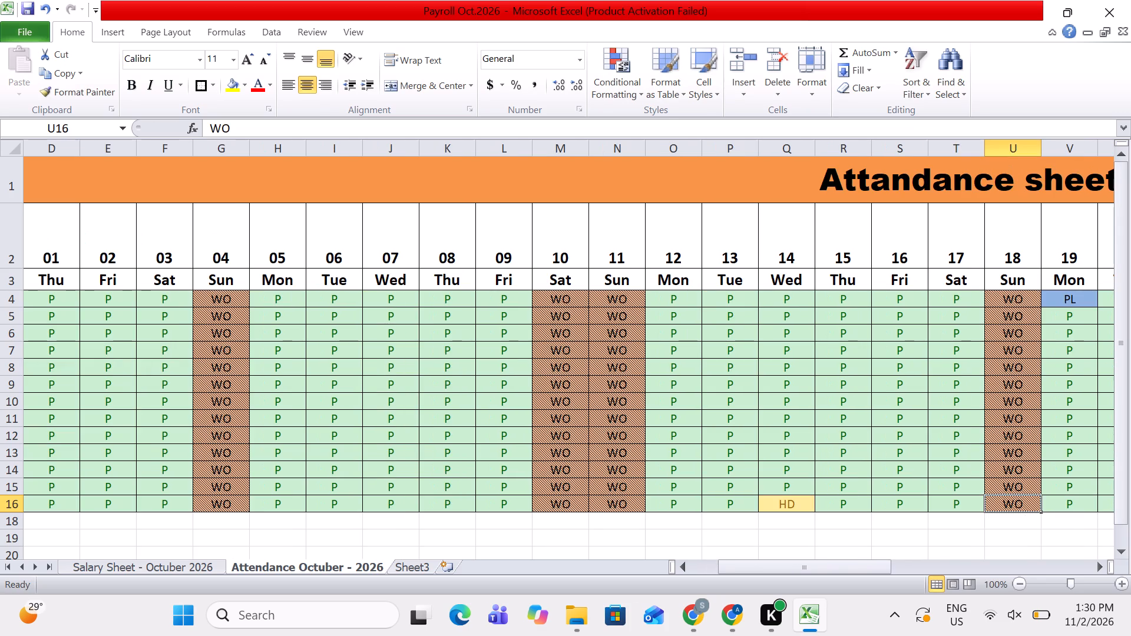
key("Right")
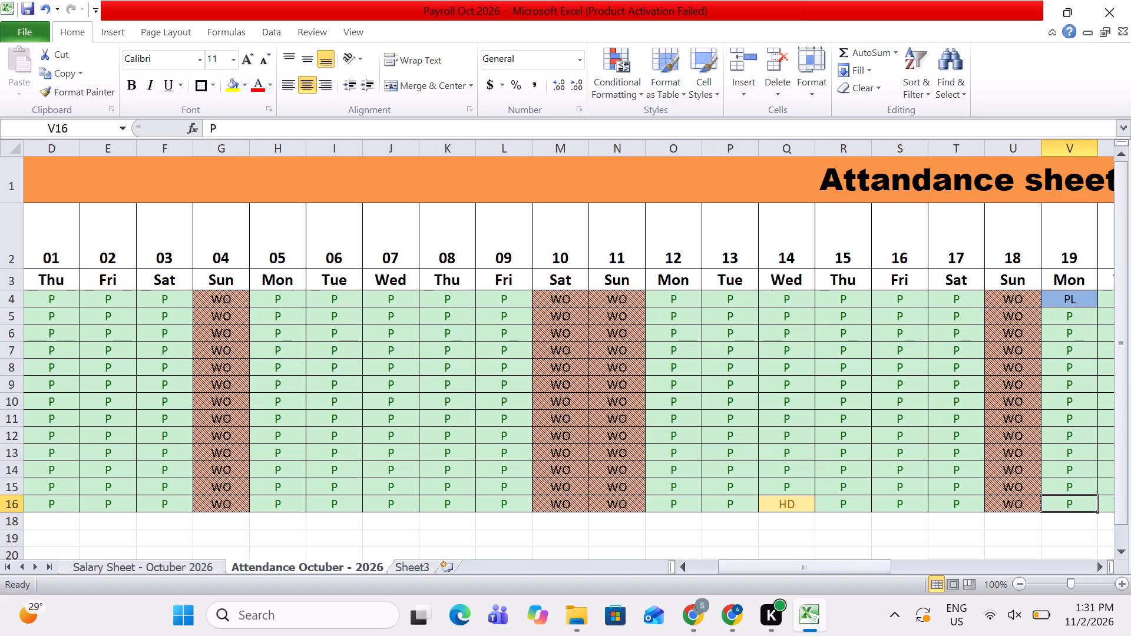
type("HD")
key("Right")
Review the mid-month attendance marks from the Digital Marketing Executive's row up to row 11 on Sunday the 18th.
key("Left")
key("Left")
key("Left")
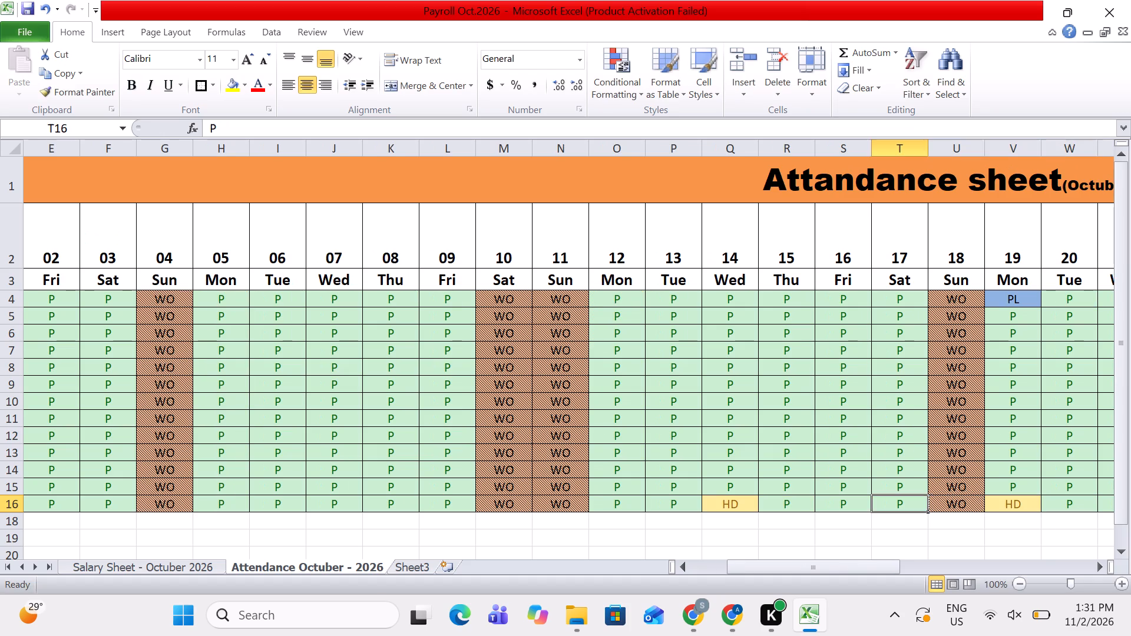
key("Left")
key("Left")
key("Up")
key("Up")
key("Up")
key("Up")
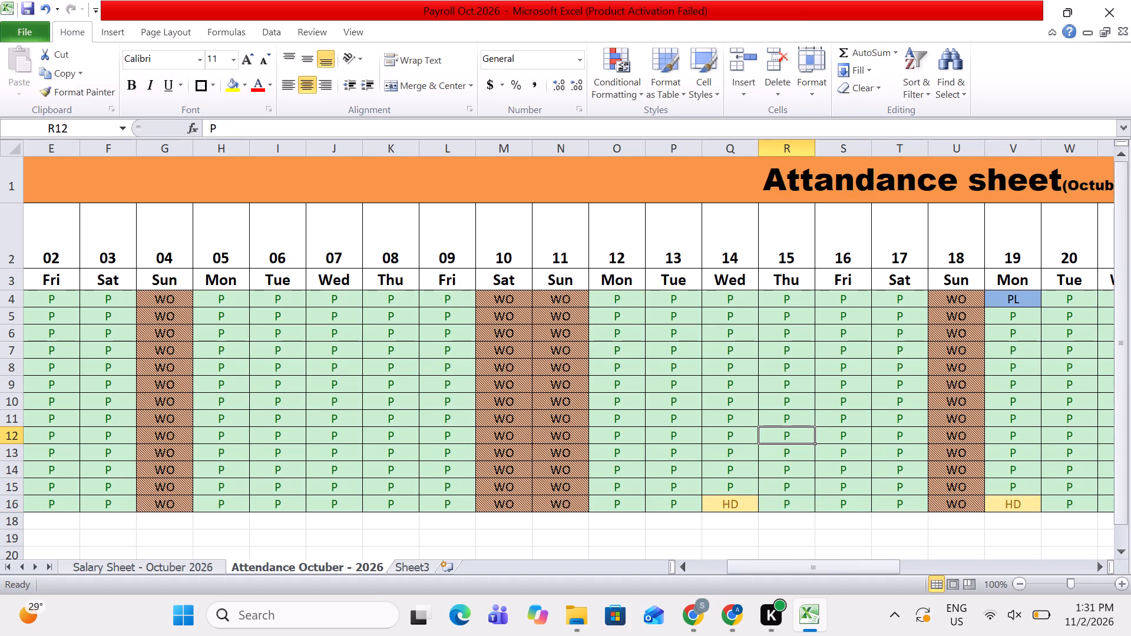
key("Right")
key("Right")
key("Right")
key("Up")
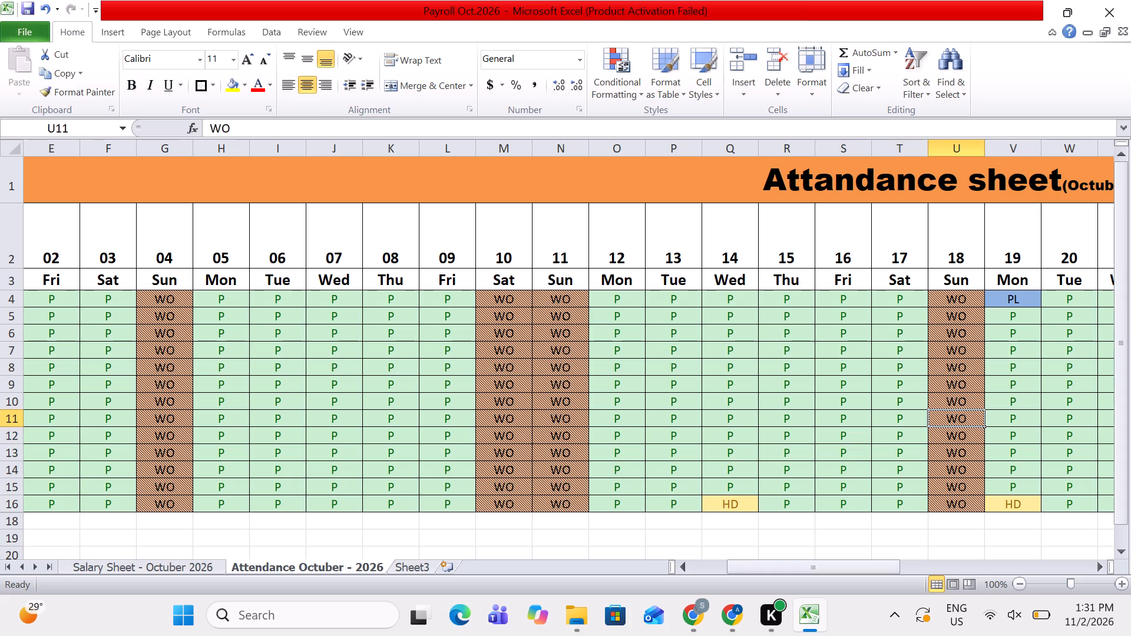